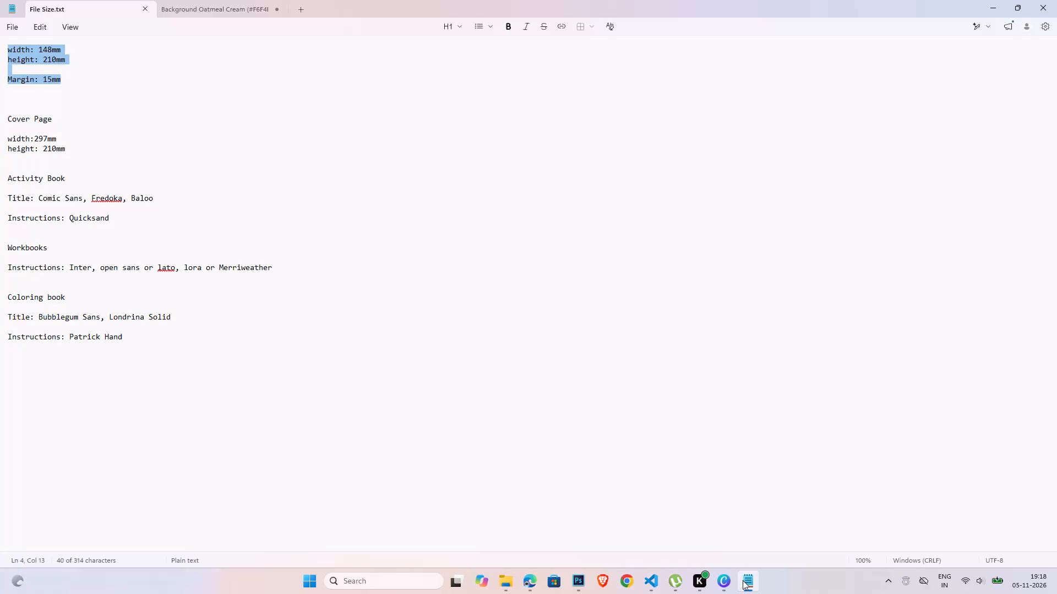
Following the Activity Book font notes, switch to Canva and set the "COUNT AND WRITE" title's font to Fredoka.
click(743, 580)
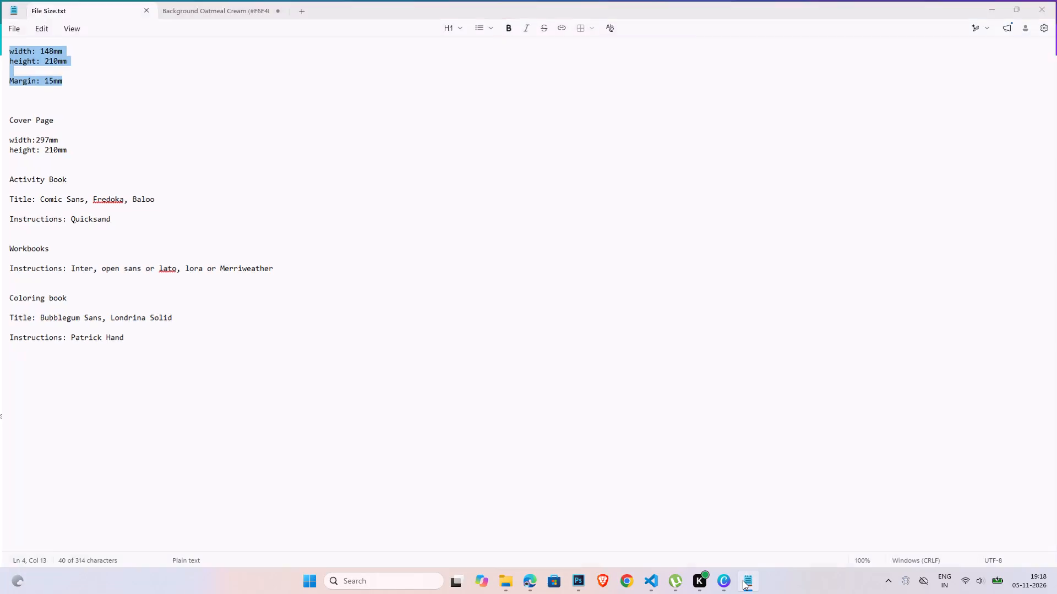
click(743, 588)
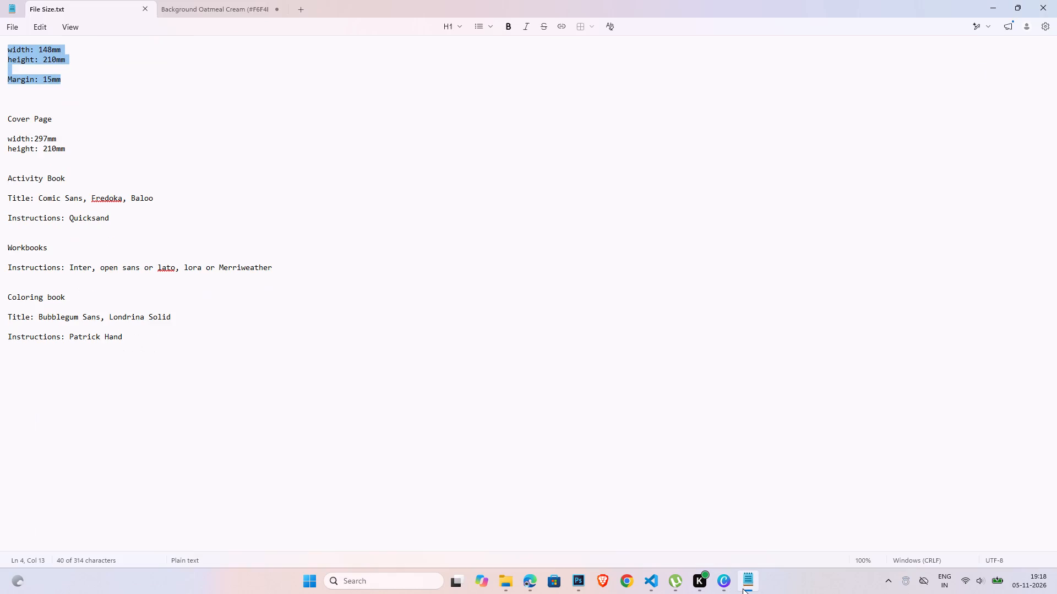
click(744, 587)
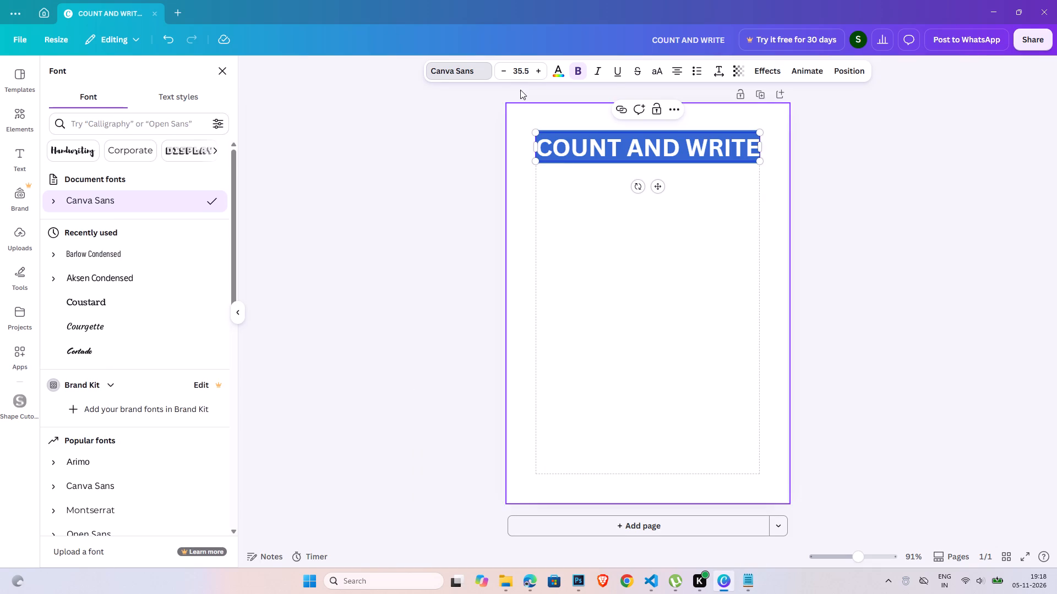
click(445, 68)
click(443, 68)
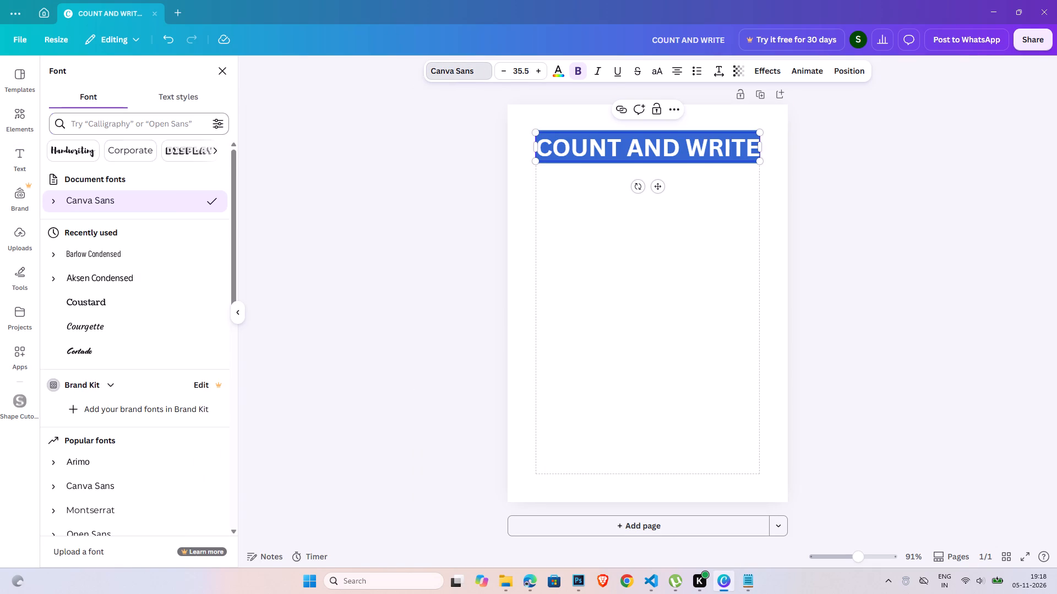
click(112, 118)
text(fre)
key(d)
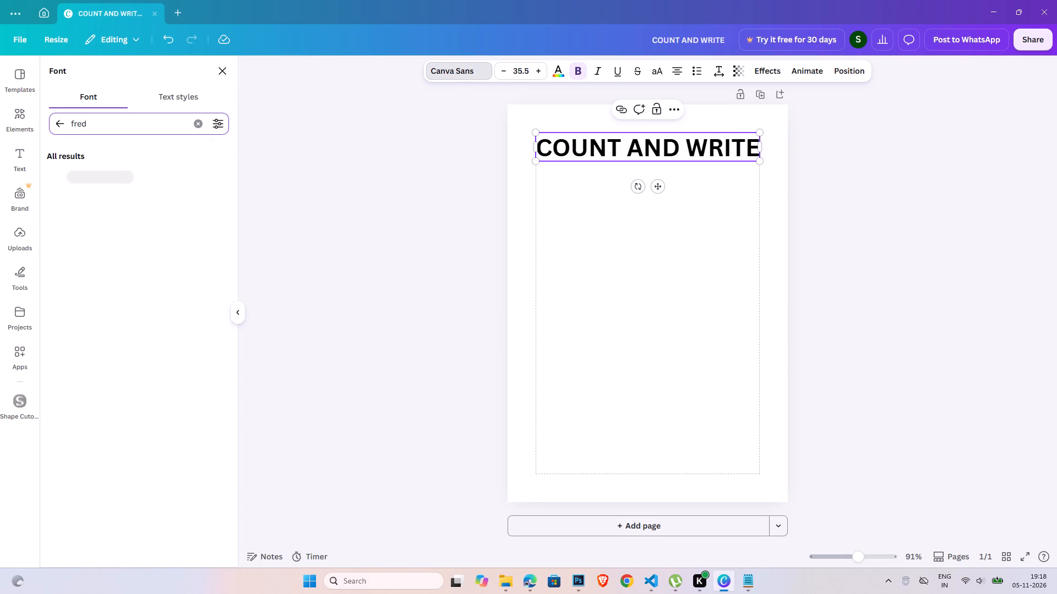
text(ok)
key(s)
key(Insert)
key(BackSpace)
key(BackSpace)
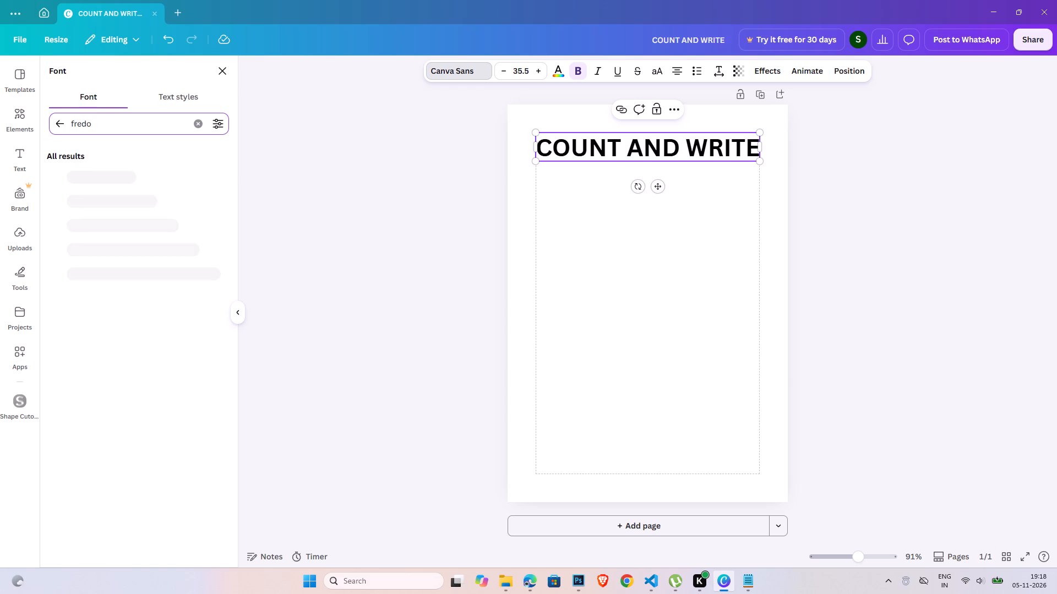
key(k)
key(a)
key(Return)
click(124, 180)
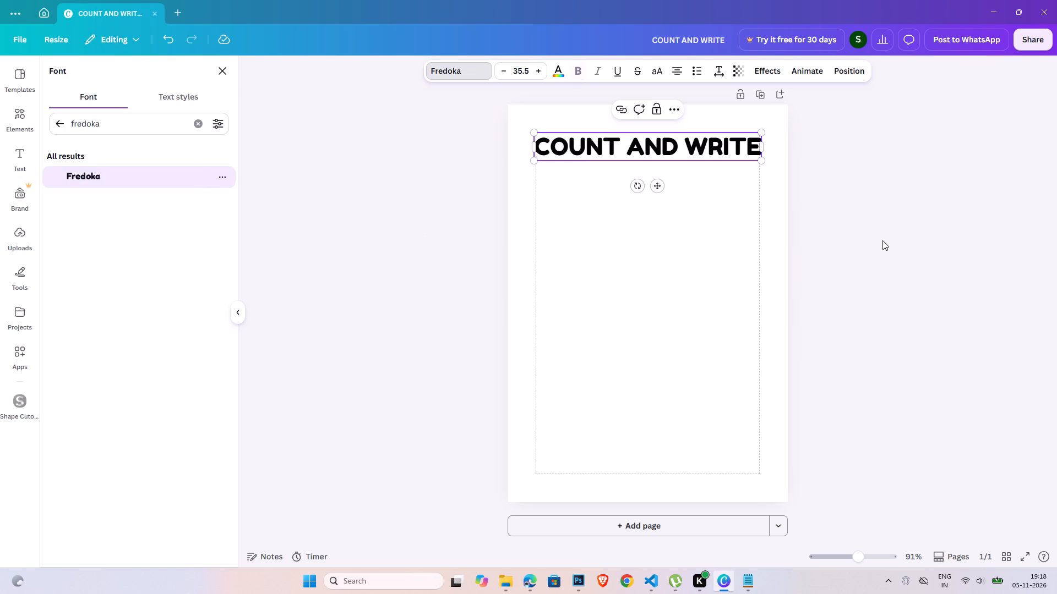
double_click(879, 232)
Shrink the title to about size 33.9 and centre it horizontally, just inside the page's upper margin.
click(704, 143)
drag(763, 161, 762, 161)
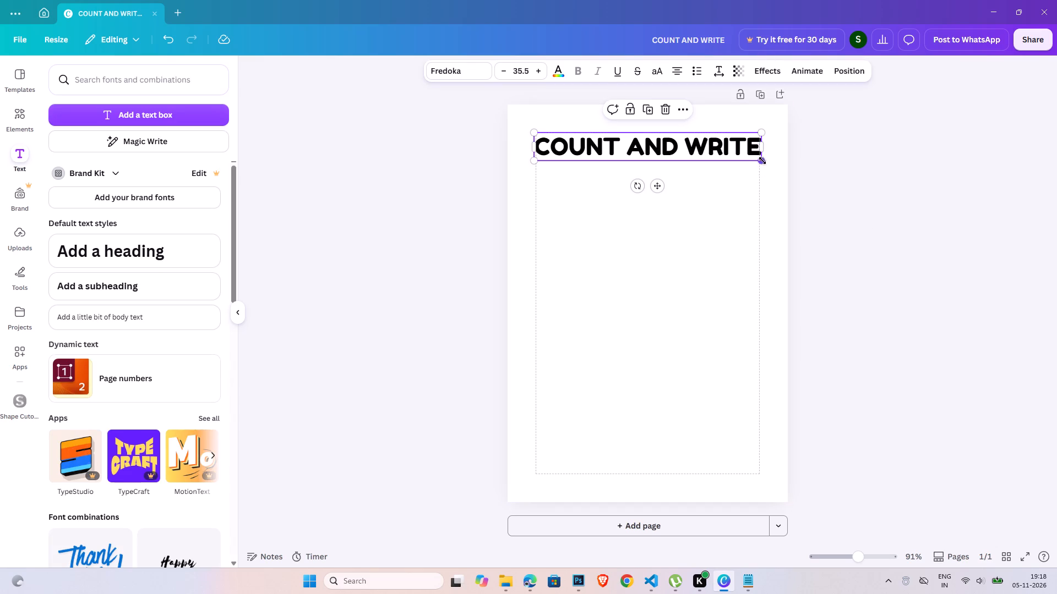
drag(762, 161, 753, 158)
click(731, 147)
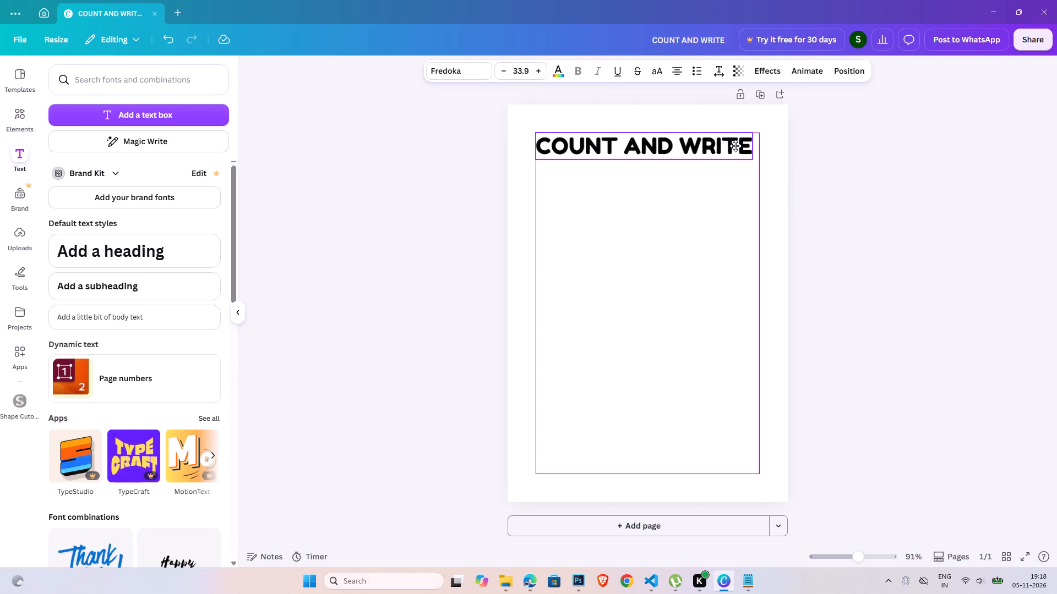
click(871, 214)
click(693, 137)
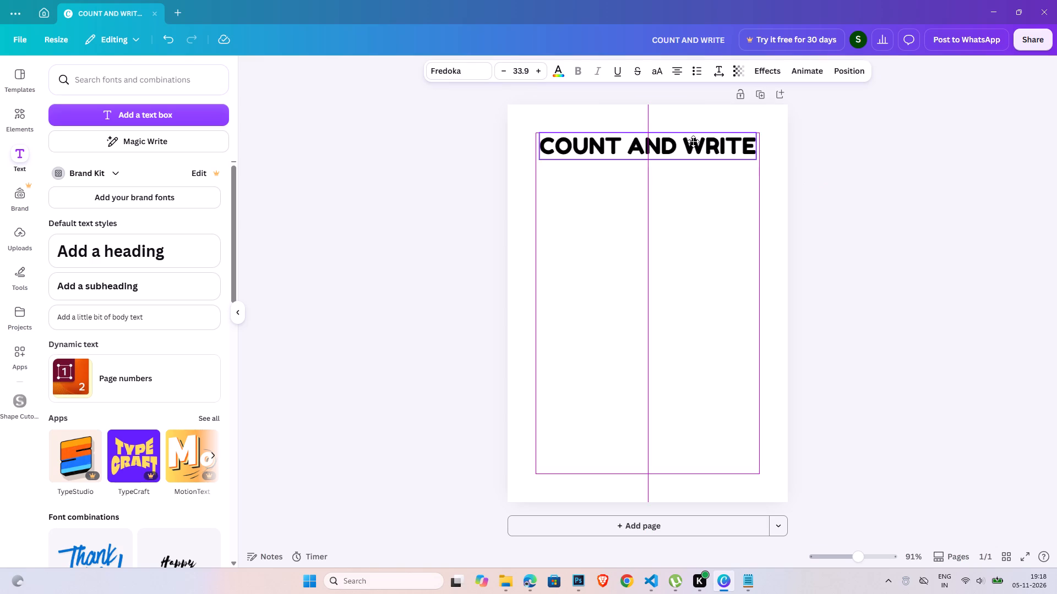
click(869, 193)
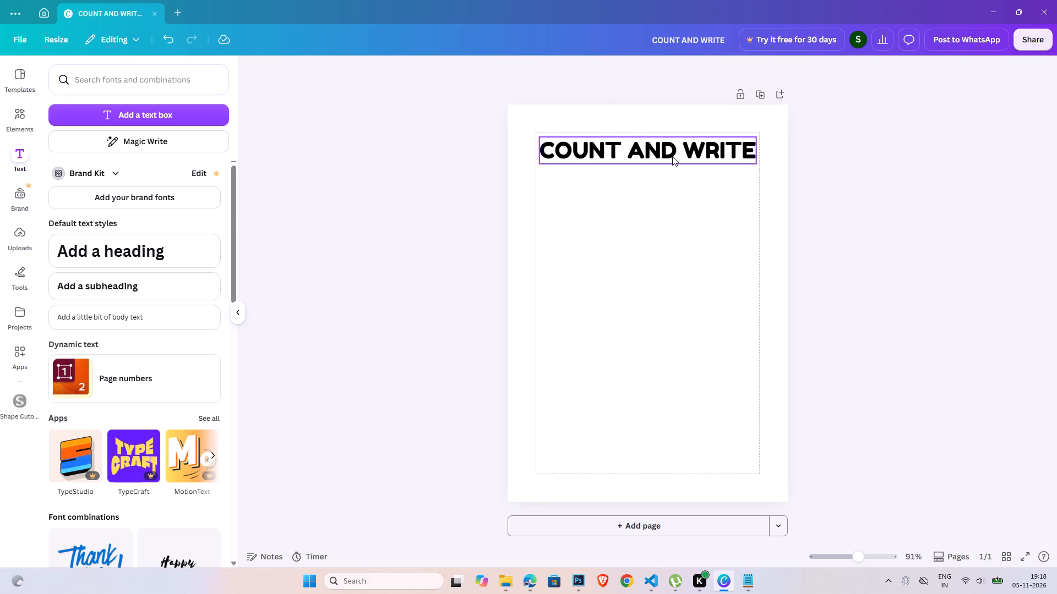
Add a subheading reading "Count the animals and write the number in the box".
click(104, 283)
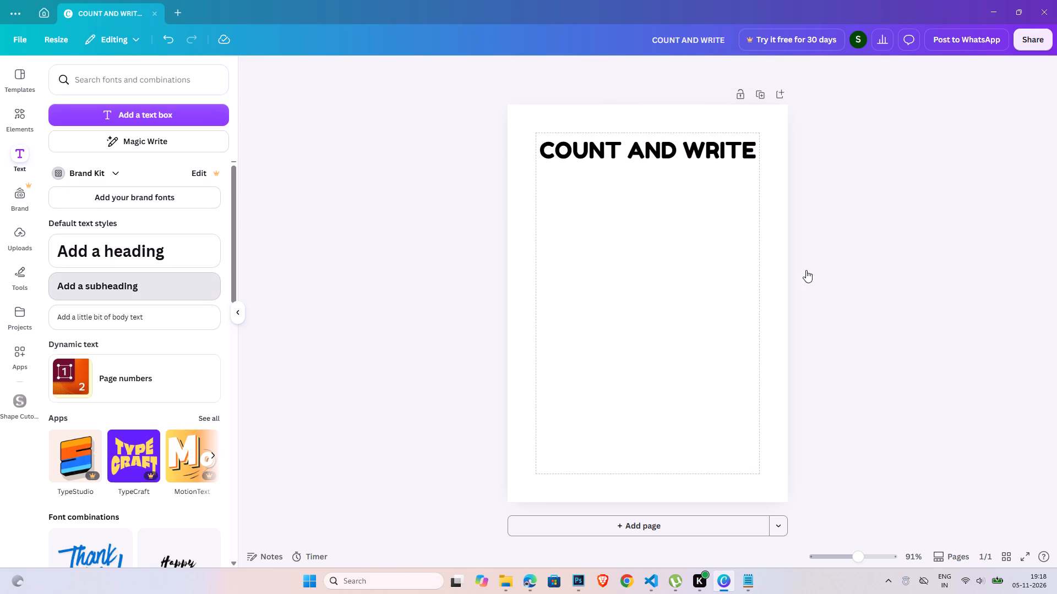
click(756, 586)
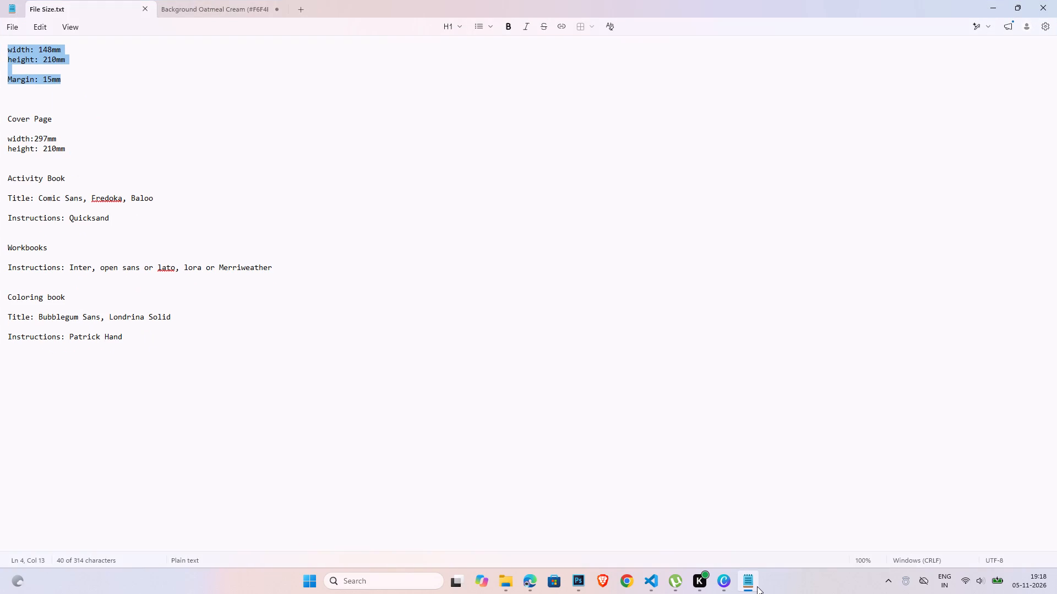
click(757, 586)
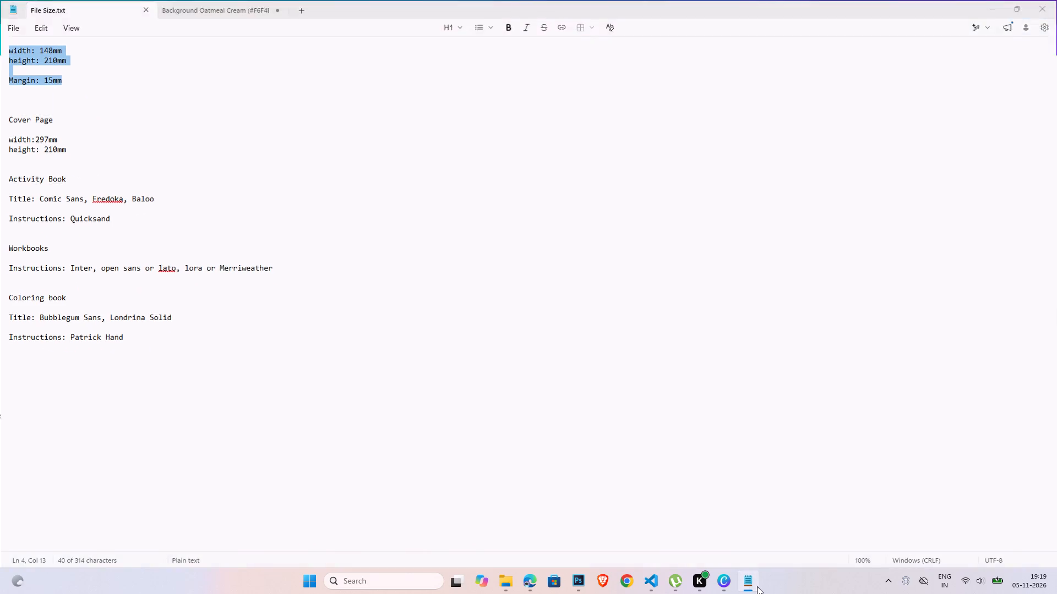
triple_click(646, 301)
click(648, 300)
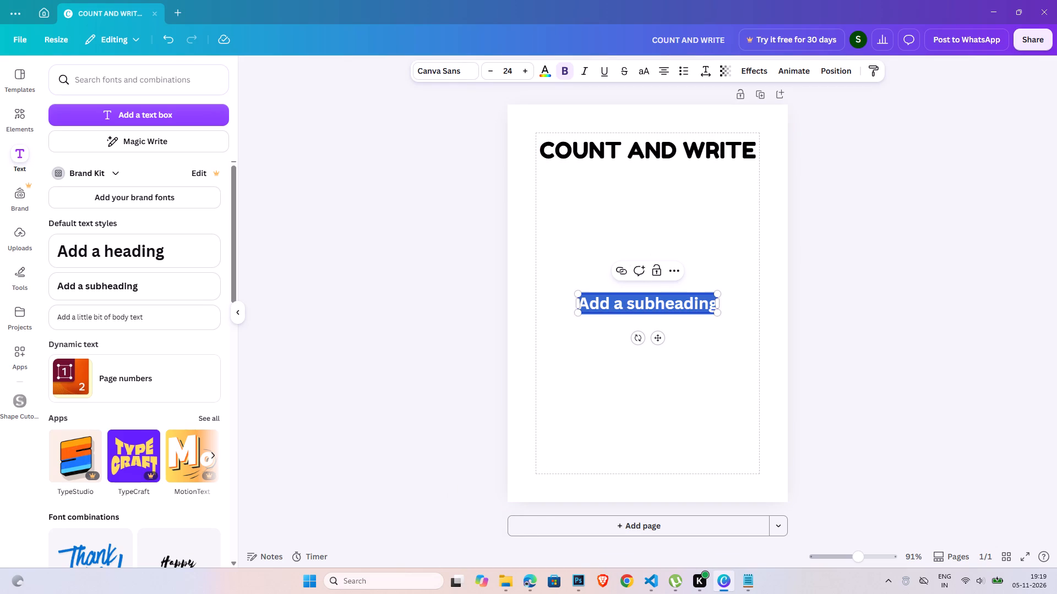
text(Count the)
key(space)
text(friendly)
key(space)
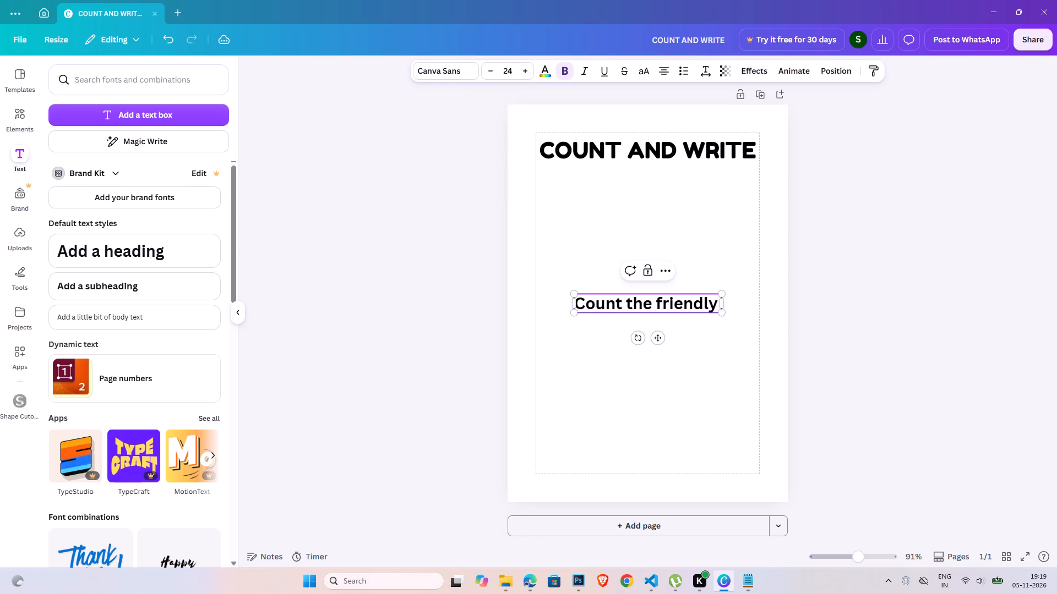
text(animals)
key(space)
key(BackSpace)
key(BackSpace)
key(BackSpace)
key(BackSpace)
key(BackSpace)
key(BackSpace)
key(BackSpace)
key(BackSpace)
key(BackSpace)
key(BackSpace)
key(BackSpace)
key(BackSpace)
key(BackSpace)
key(BackSpace)
key(BackSpace)
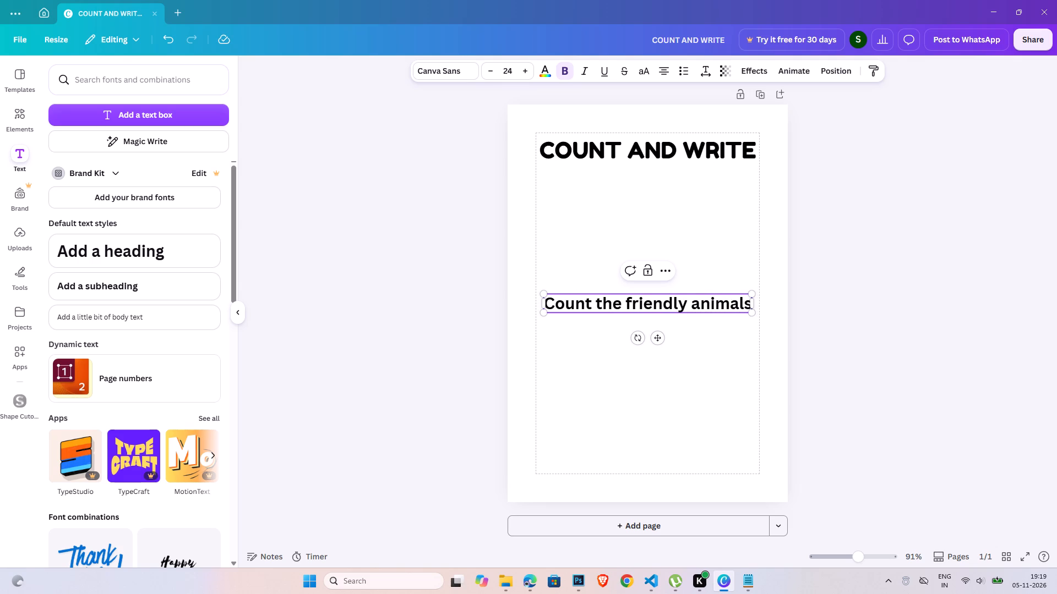
key(BackSpace)
key(BackSpace)
text(animals)
key(space)
text(and writh)
key(BackSpace)
text(e the number)
key(space)
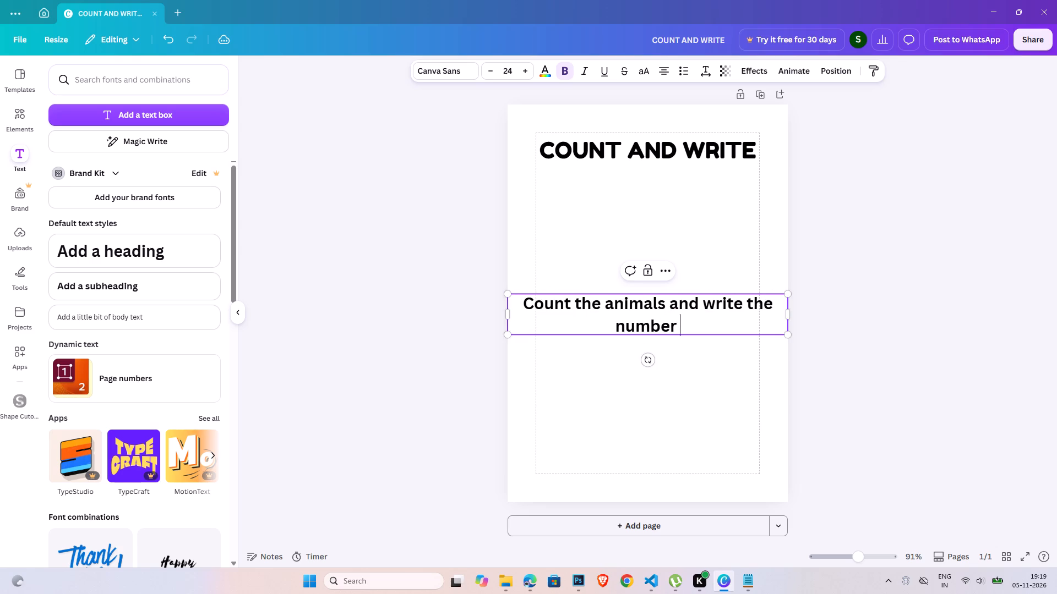
text(in the box)
click(809, 286)
Move the instruction text directly under the title, shrink it to about size 11.4, and widen its box to fit one line.
drag(734, 311, 758, 261)
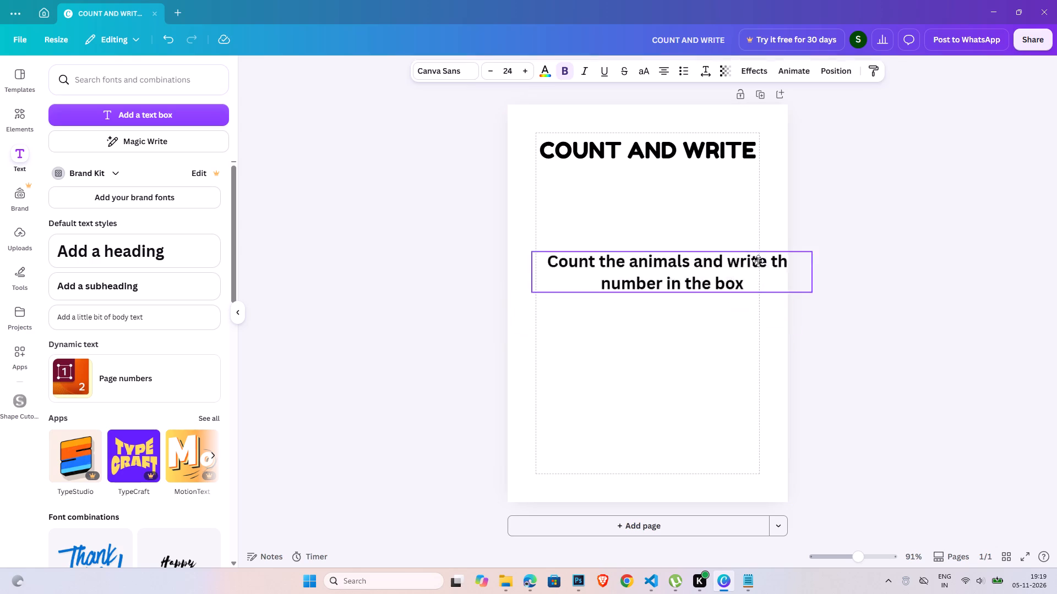
drag(758, 261, 763, 185)
drag(820, 208, 751, 193)
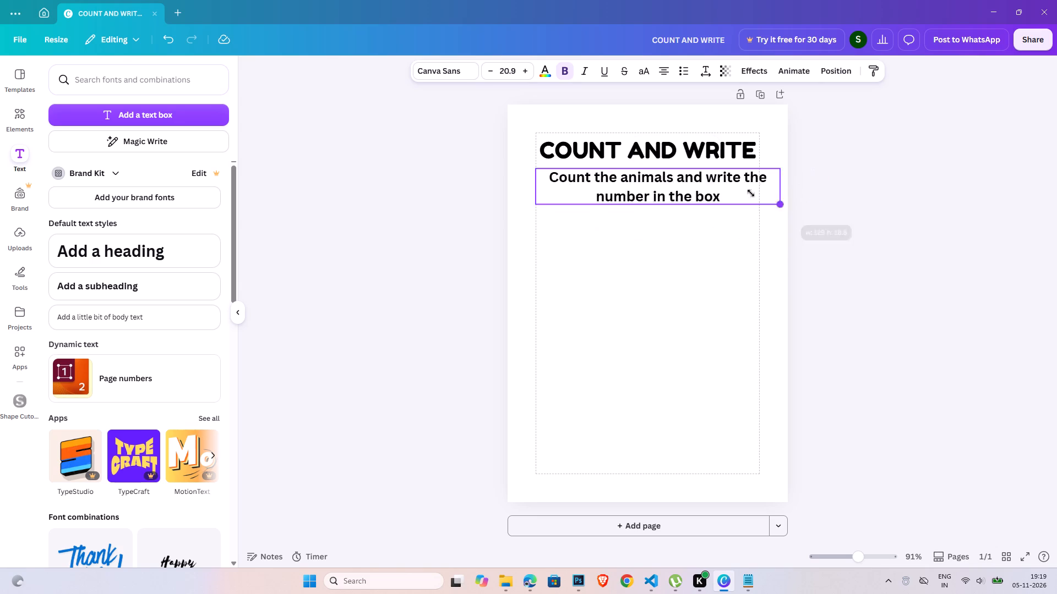
drag(751, 193, 674, 174)
drag(669, 177, 728, 180)
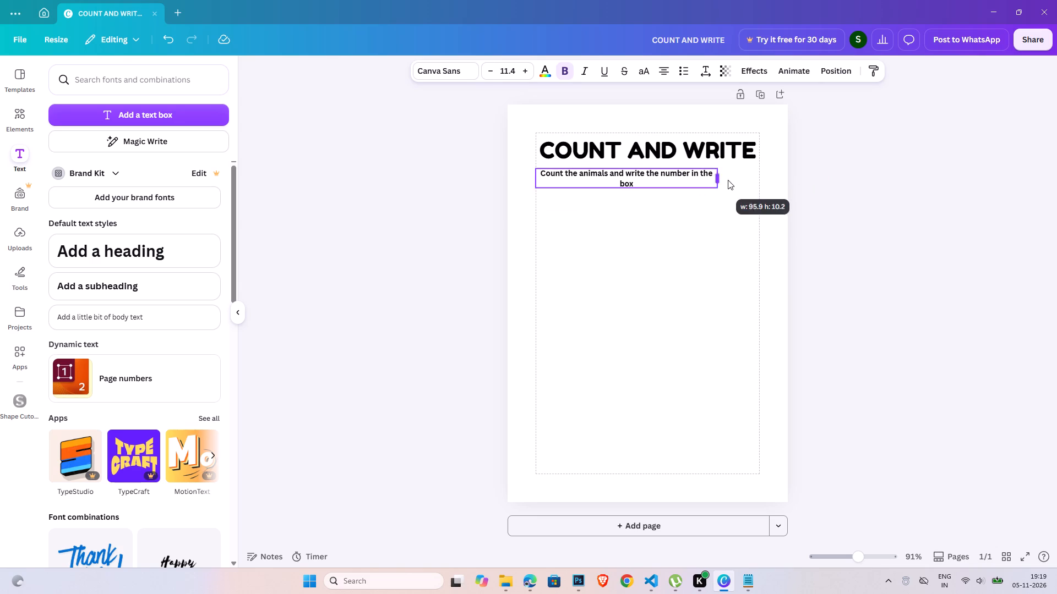
drag(728, 180, 731, 179)
click(837, 226)
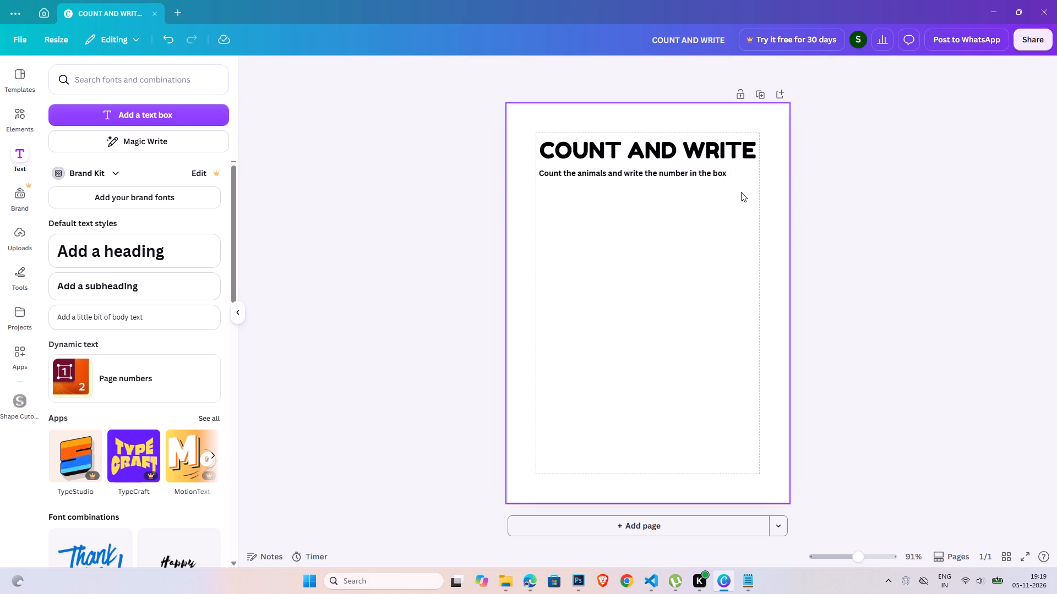
Add an exclamation mark to the end of the instruction line and centre the line under the title.
double_click(726, 173)
key(shift+exclam)
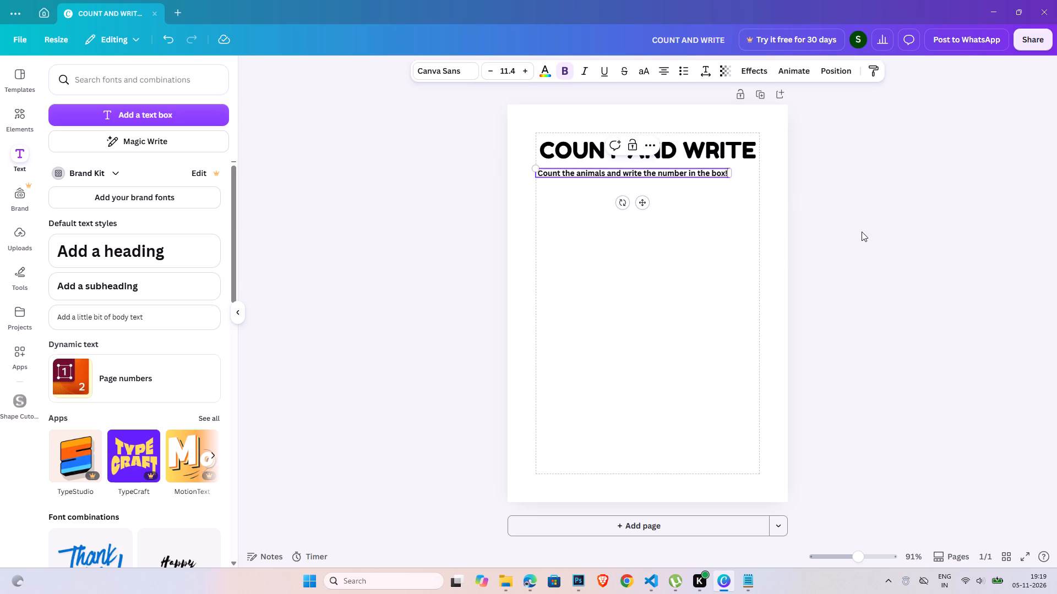
click(862, 232)
drag(696, 175, 712, 177)
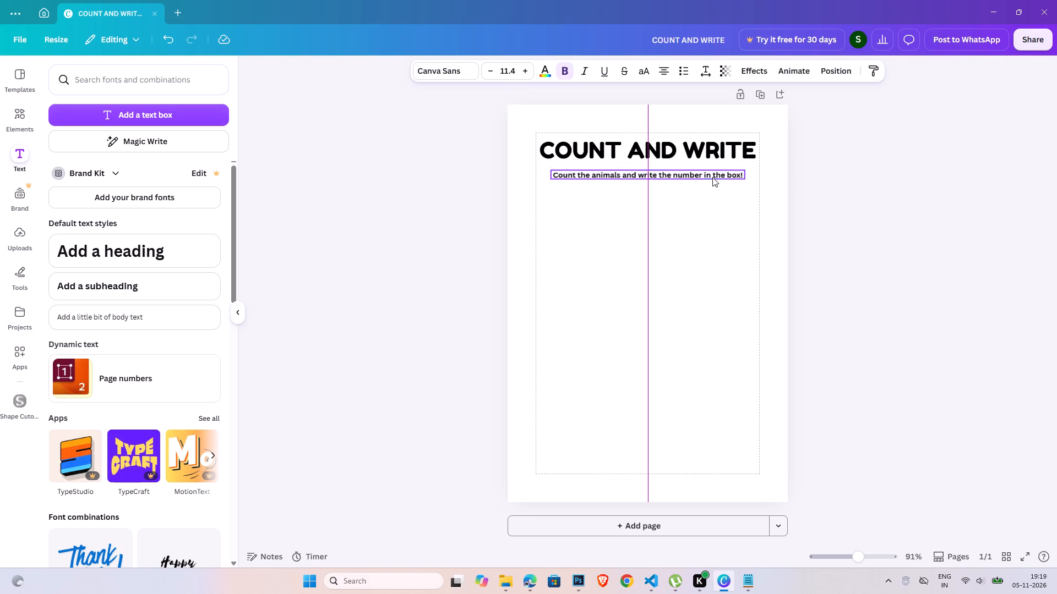
Set the instruction line's font to Quicksand, keeping it centred just below the title.
triple_click(707, 178)
click(447, 78)
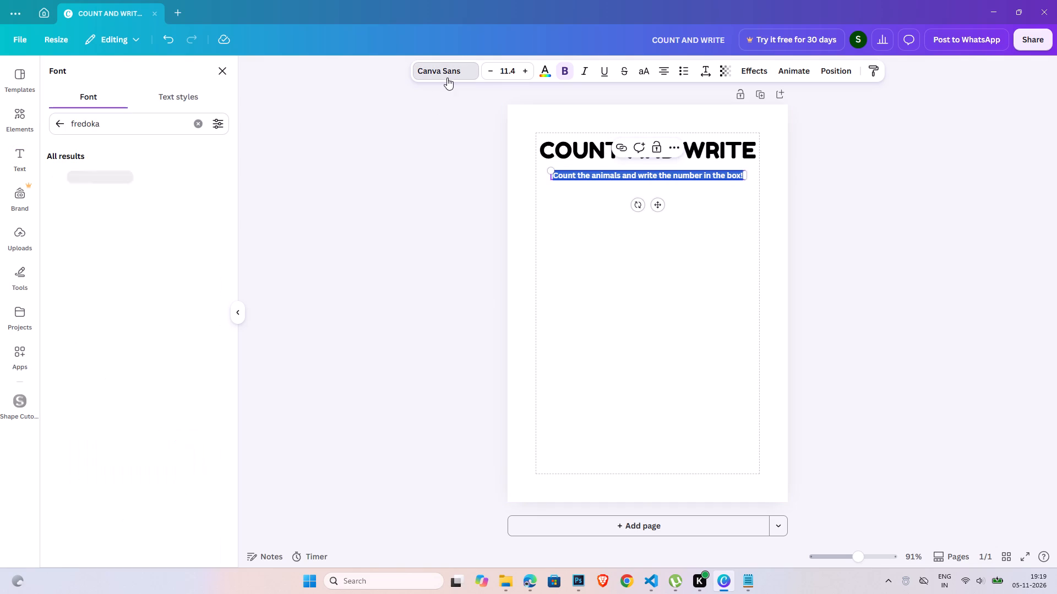
double_click(126, 127)
text(quik)
key(BackSpace)
key(c)
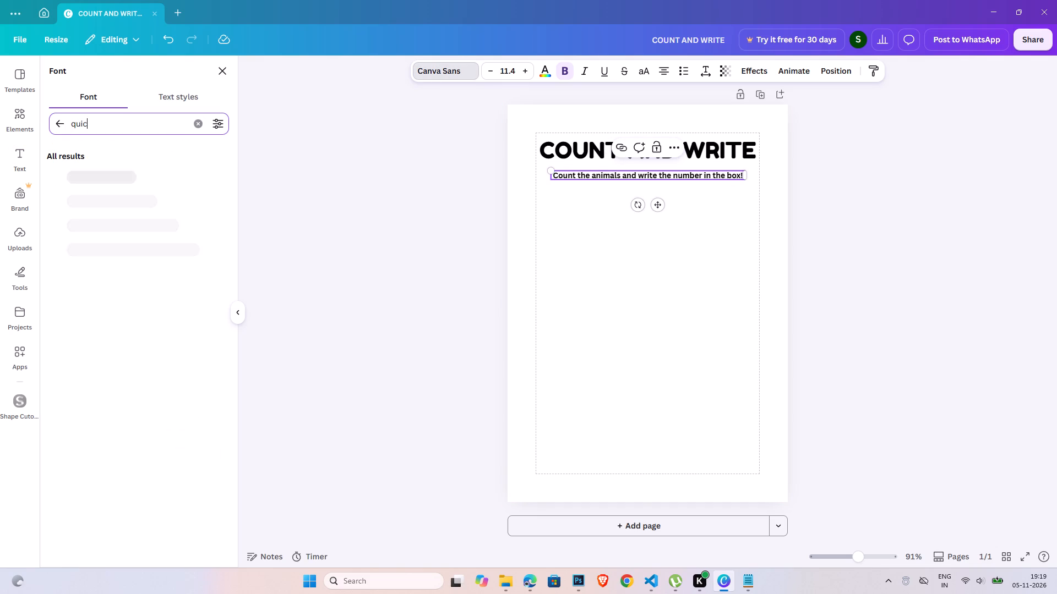
text(ksand)
key(Return)
click(144, 180)
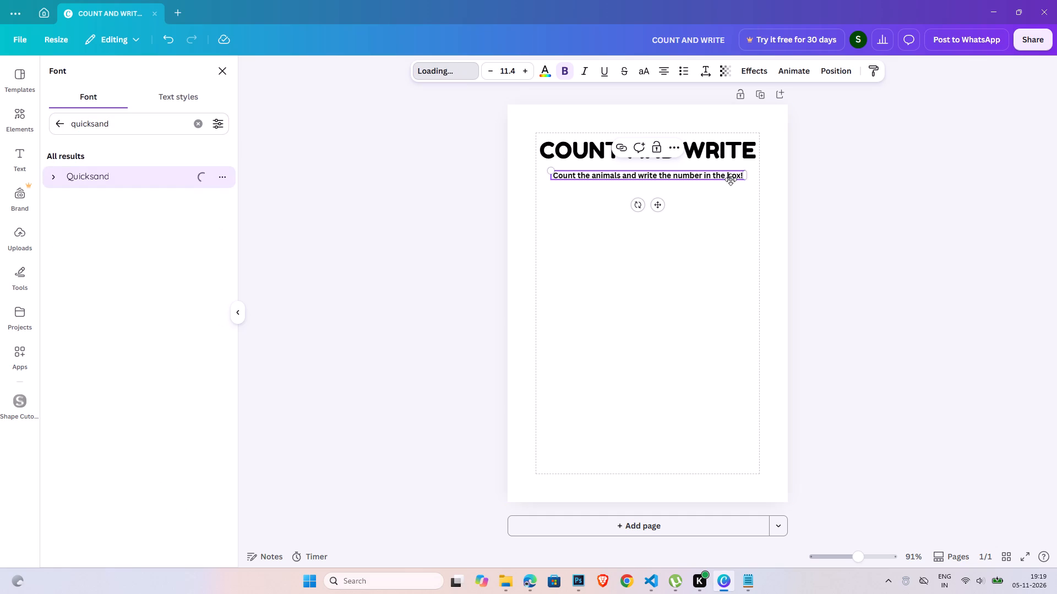
double_click(731, 179)
triple_click(695, 178)
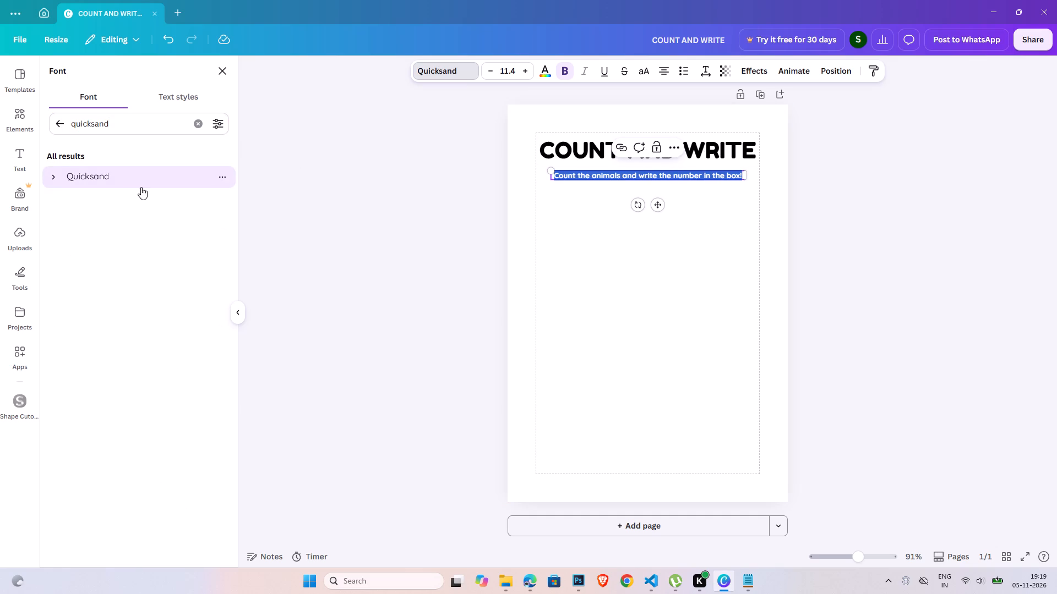
double_click(837, 215)
click(714, 179)
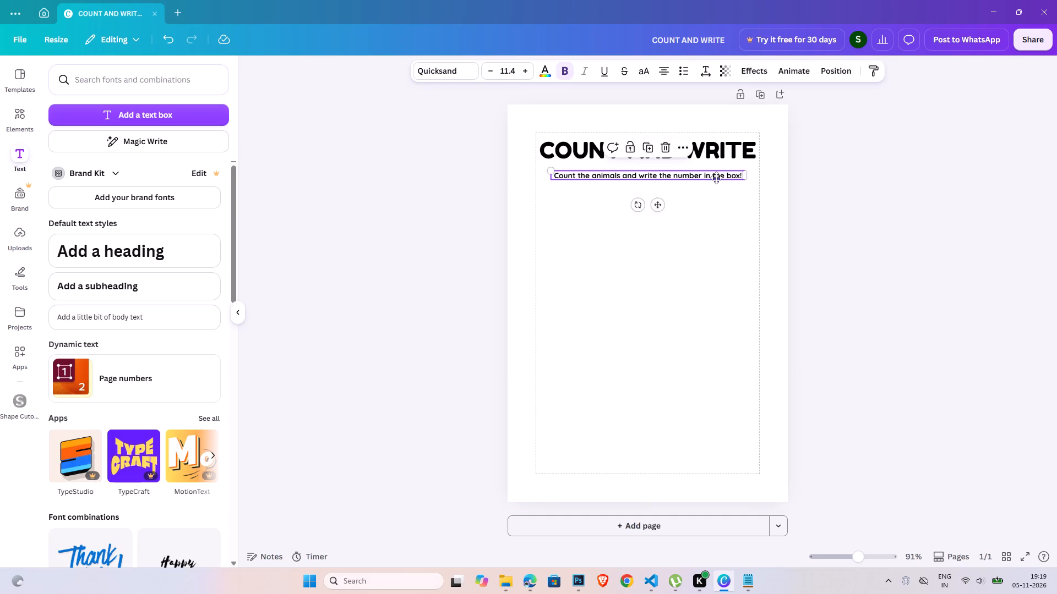
click(854, 195)
click(772, 348)
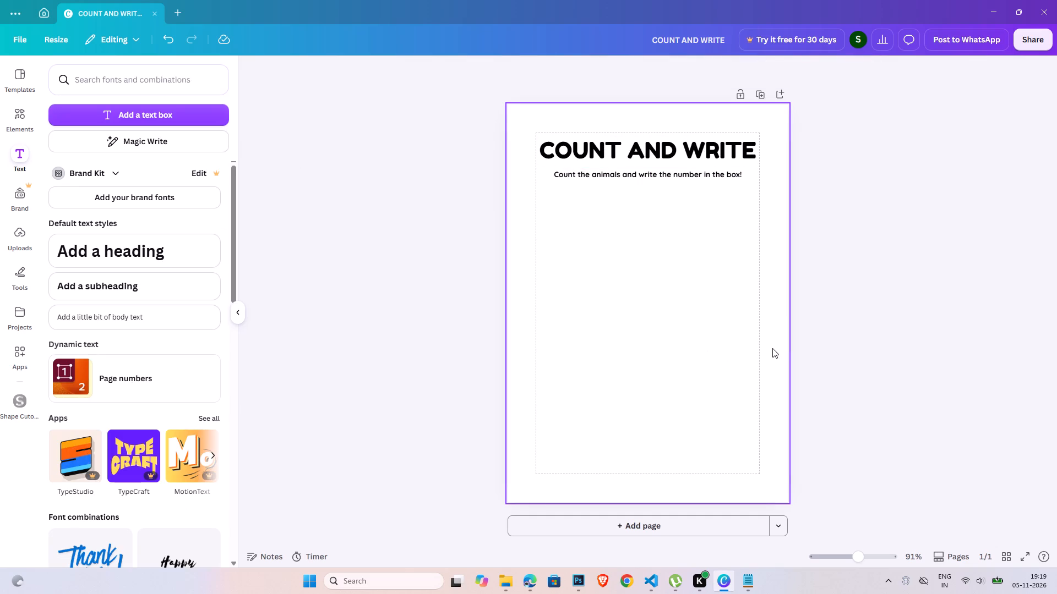
Add a rounded rectangle below the instruction line, sized about 118 by 32.5 mm to span between the page margins.
click(25, 125)
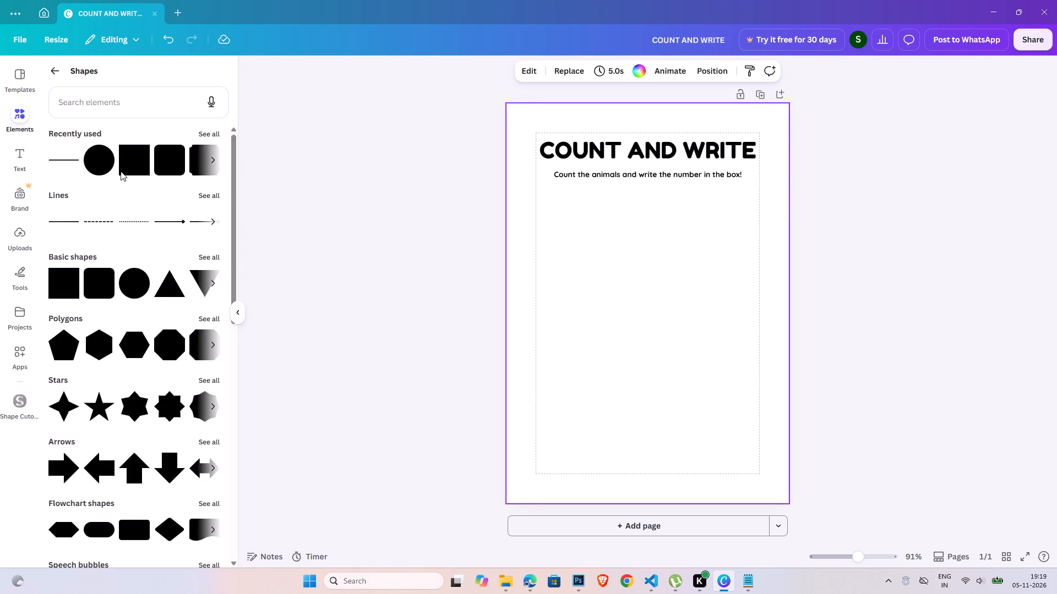
click(170, 166)
drag(166, 172, 611, 263)
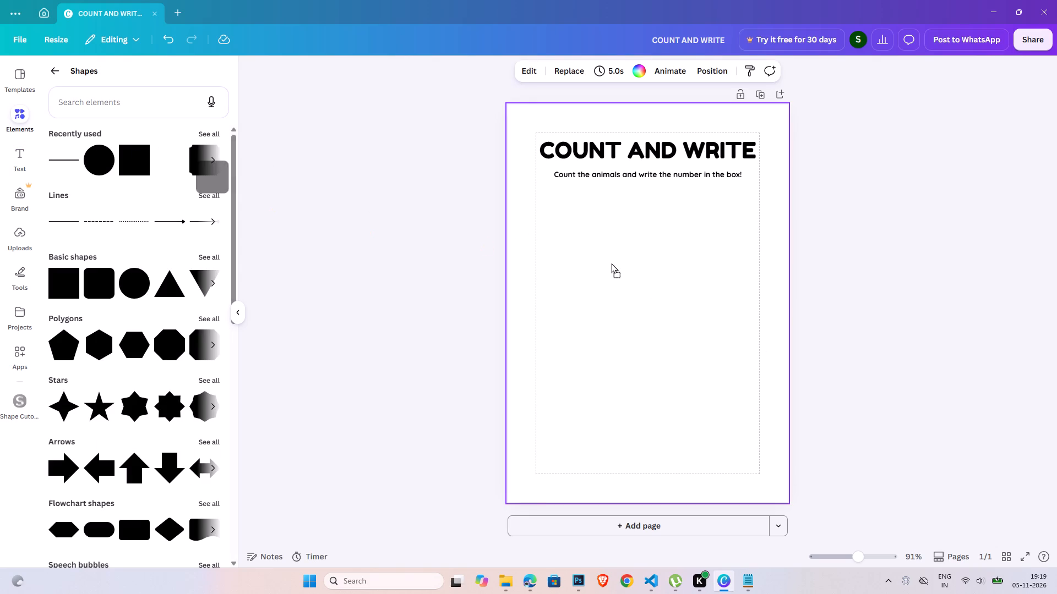
drag(611, 263, 548, 216)
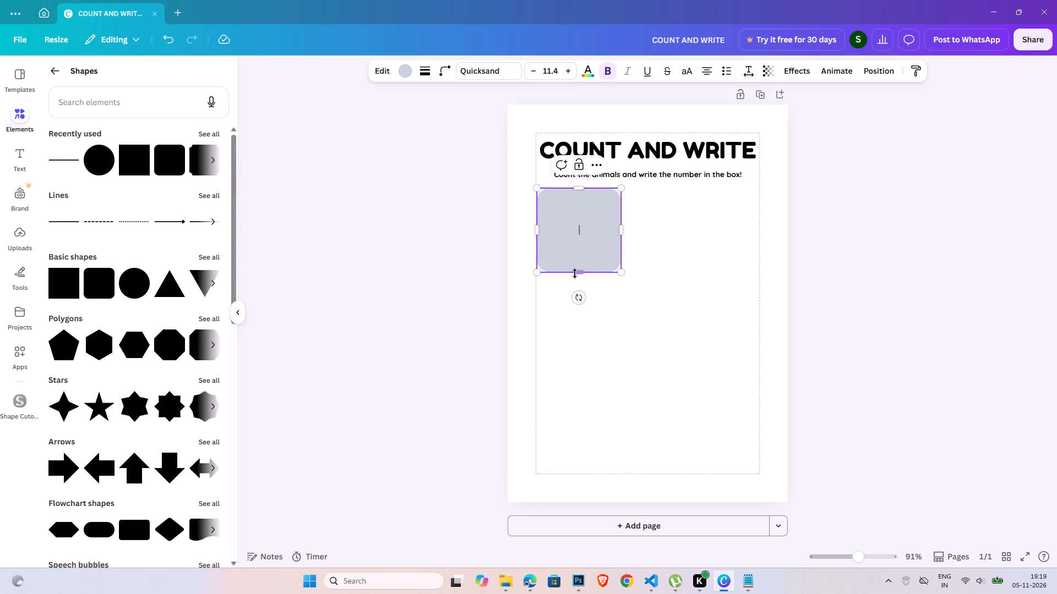
drag(578, 272, 580, 250)
drag(625, 222, 764, 225)
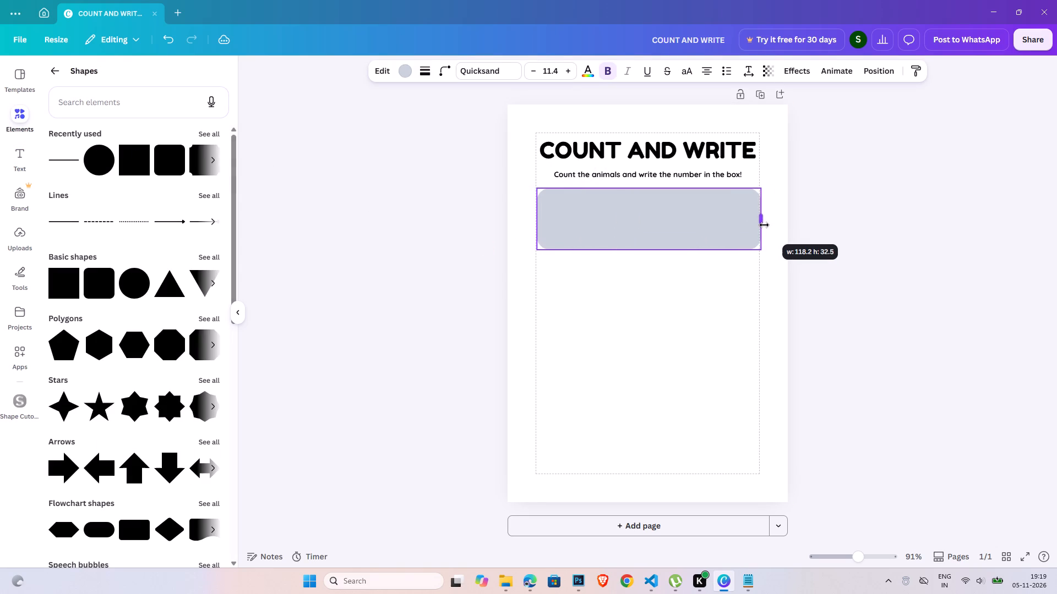
drag(764, 225, 762, 225)
click(758, 218)
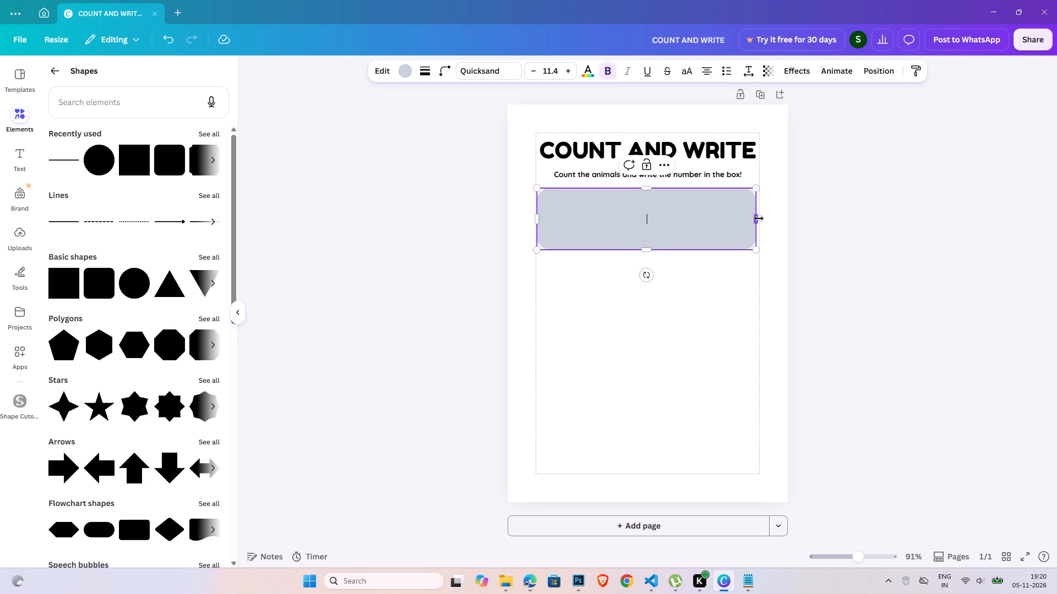
click(789, 224)
Give the rounded rectangle a solid outline with stroke weight 1 and no fill.
click(610, 213)
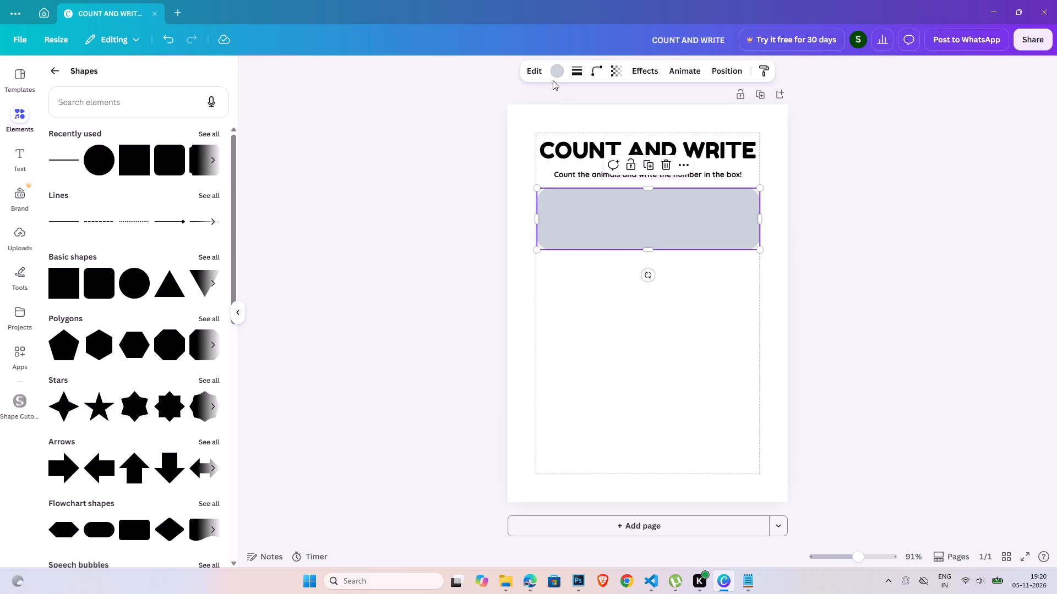
click(580, 69)
click(645, 140)
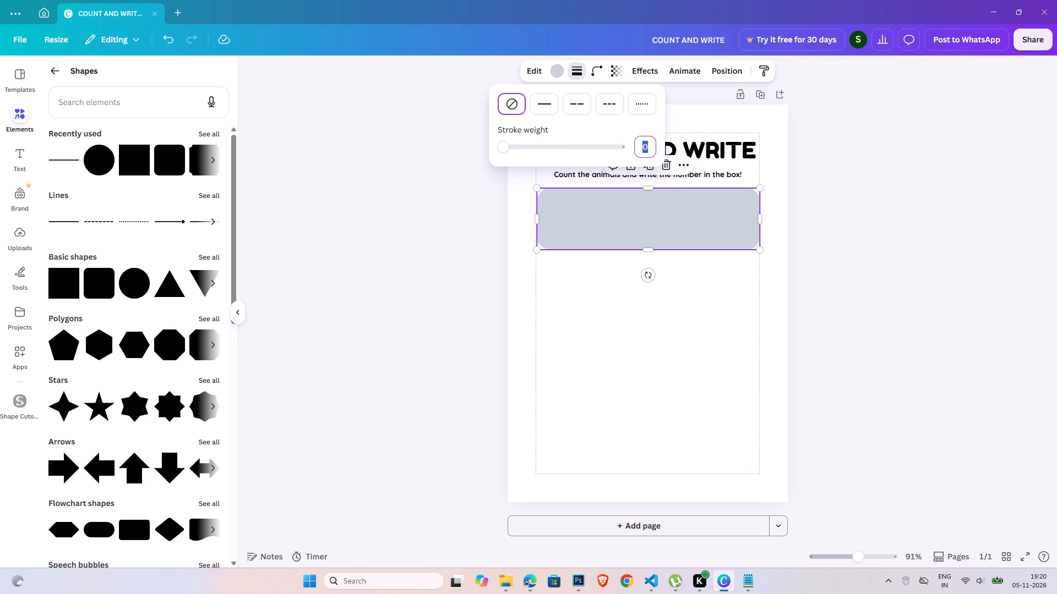
key(1)
key(Return)
click(544, 75)
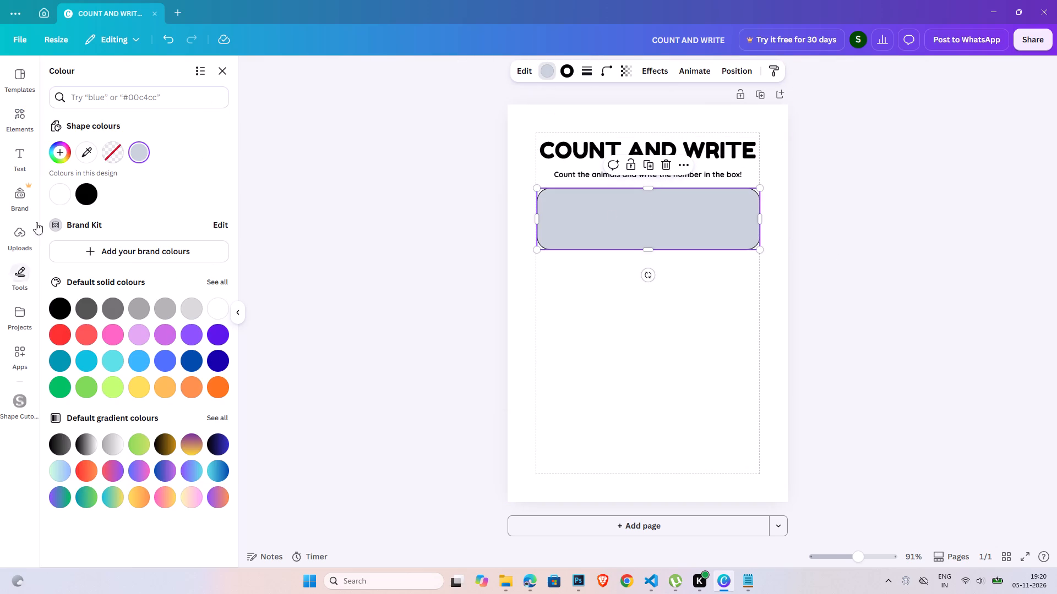
click(118, 153)
double_click(870, 278)
Set the rounded rectangle's corner rounding to 15.
click(673, 233)
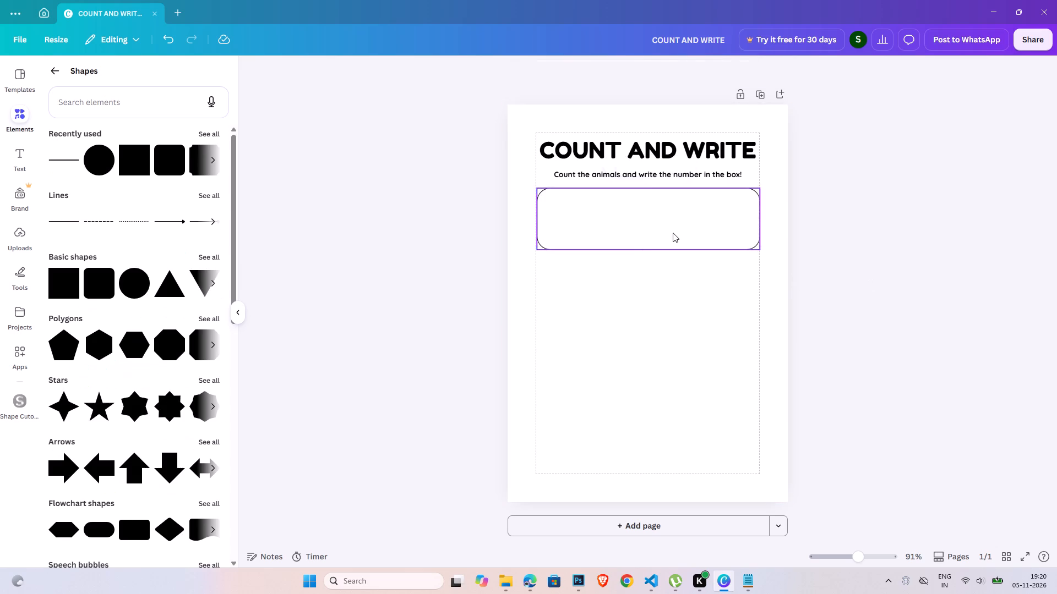
click(611, 76)
click(666, 114)
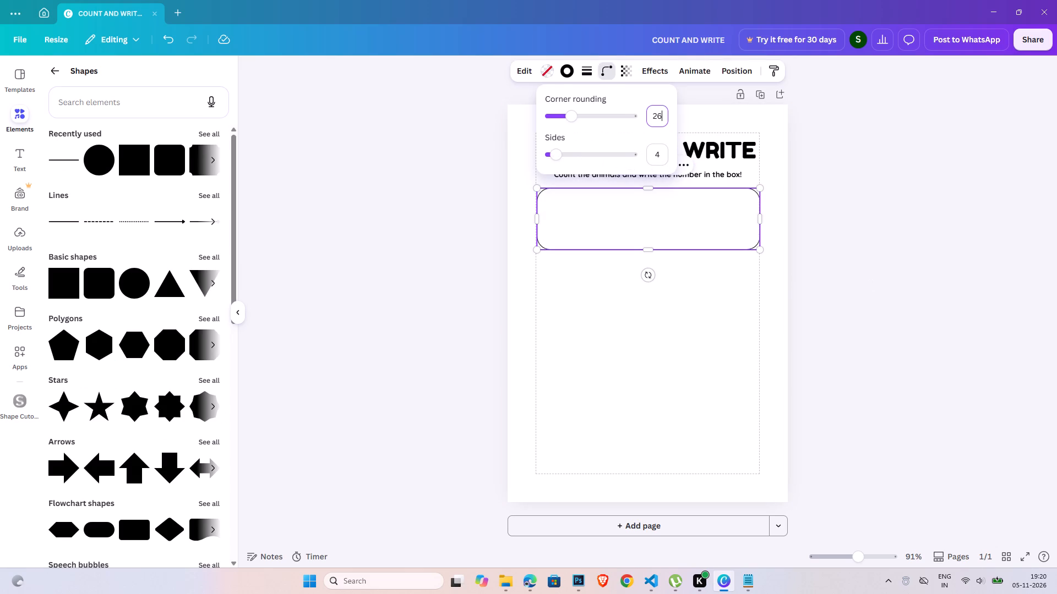
text(15)
key(Return)
double_click(818, 239)
click(661, 219)
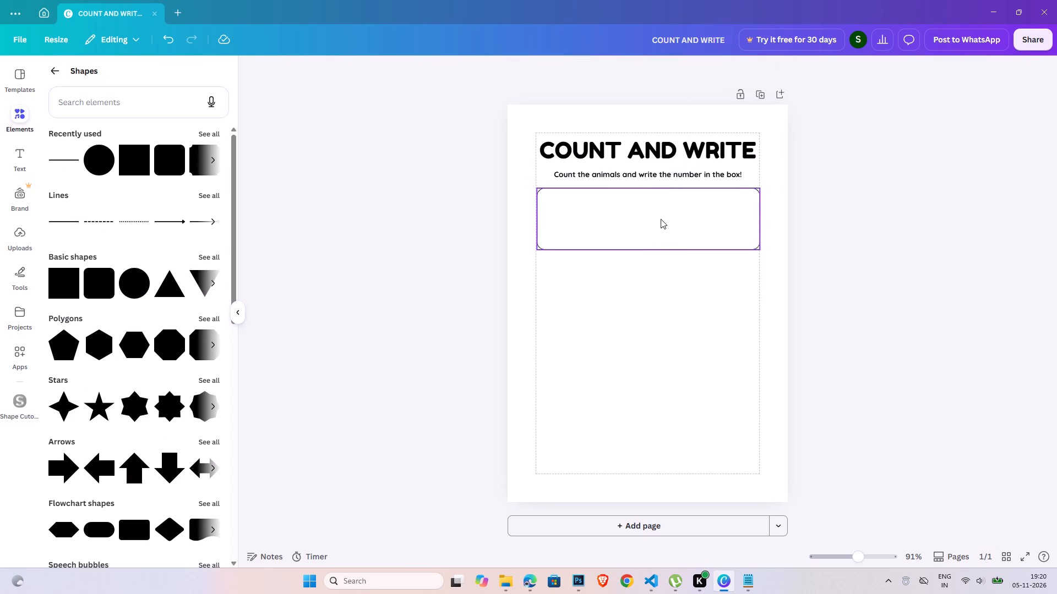
click(819, 285)
Duplicate the outlined box and place the copy directly below it, aligned with a small gap.
click(662, 211)
key(ctrl+c)
key(ctrl+v)
drag(691, 227, 686, 284)
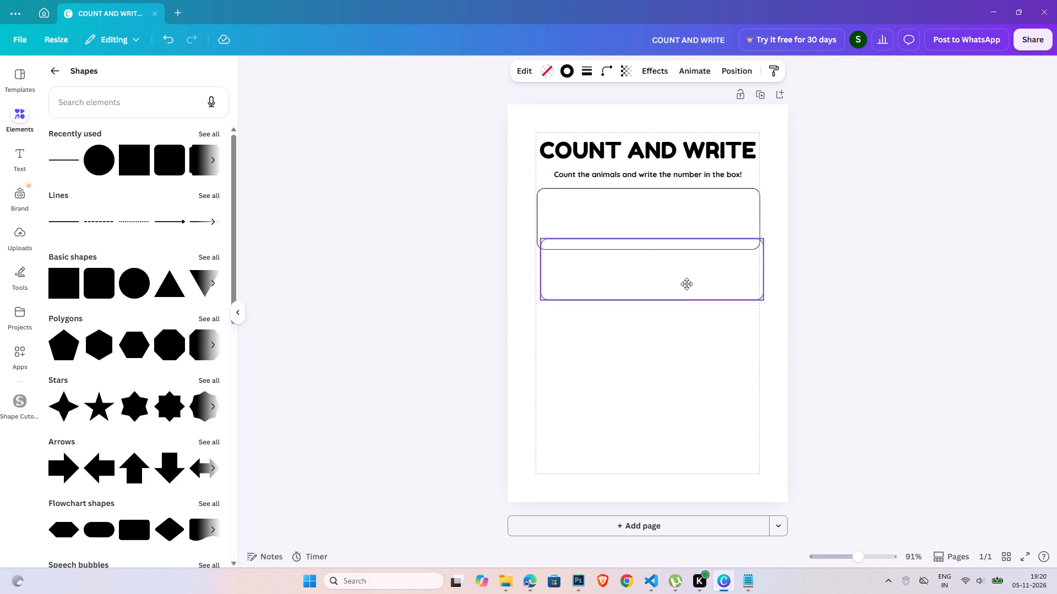
drag(686, 284, 684, 285)
click(925, 317)
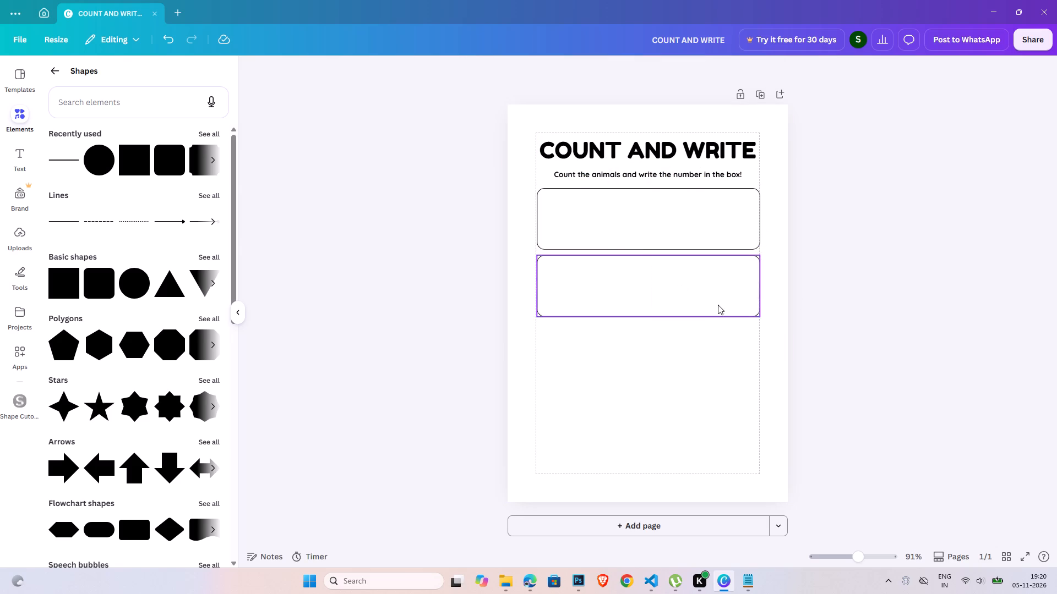
Duplicate the second box and place the copy below it with the same 2.9 mm gap.
click(691, 296)
key(ctrl+c)
key(ctrl+v)
drag(725, 290, 720, 348)
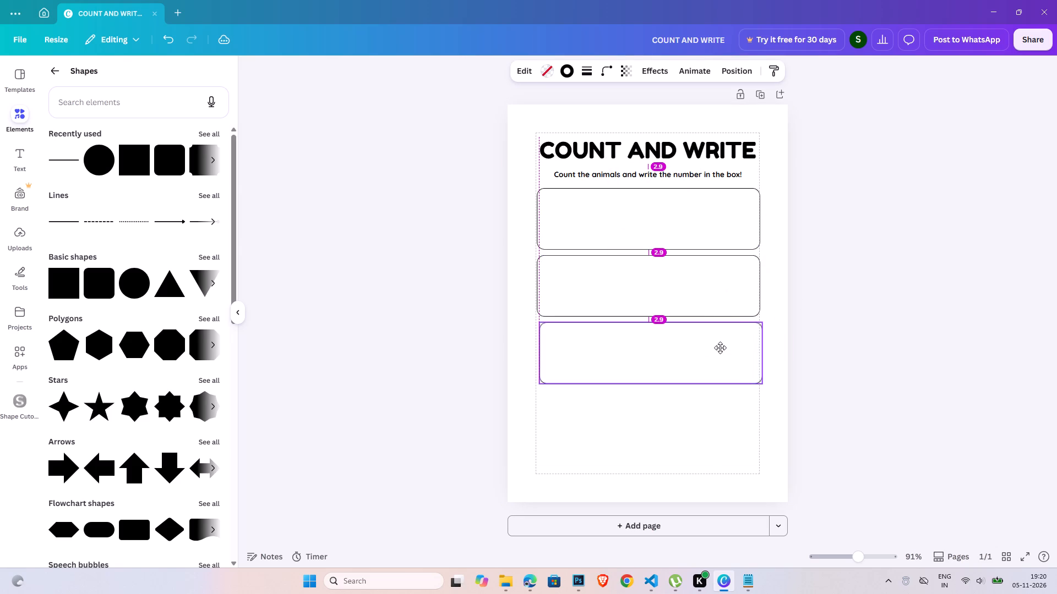
drag(720, 348, 716, 348)
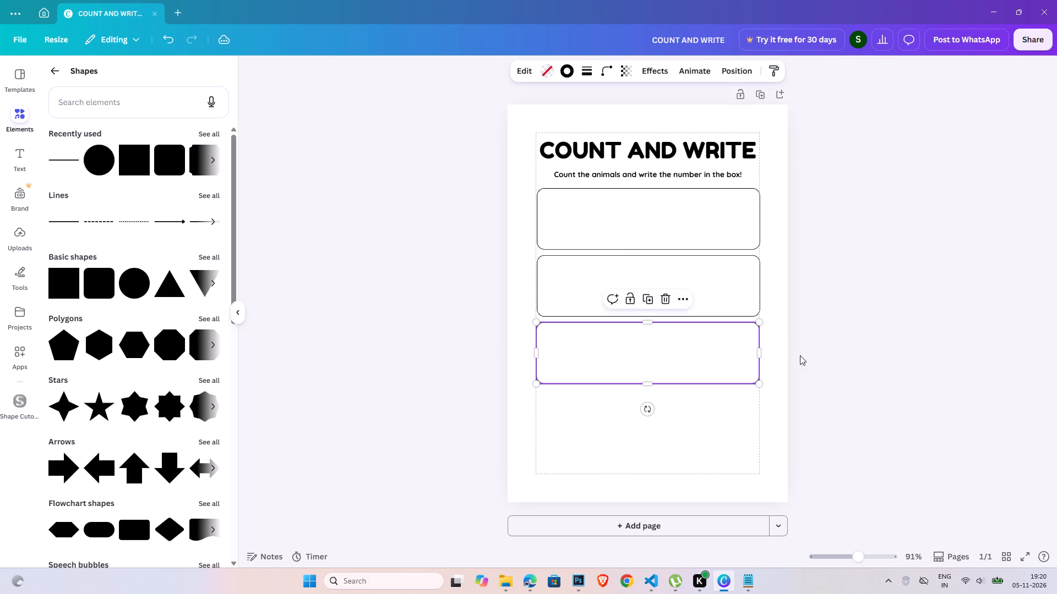
click(816, 355)
Duplicate the third box and place the copy as a fourth box just above the bottom page margin.
click(542, 353)
key(ctrl+c)
key(ctrl+v)
drag(694, 361, 686, 421)
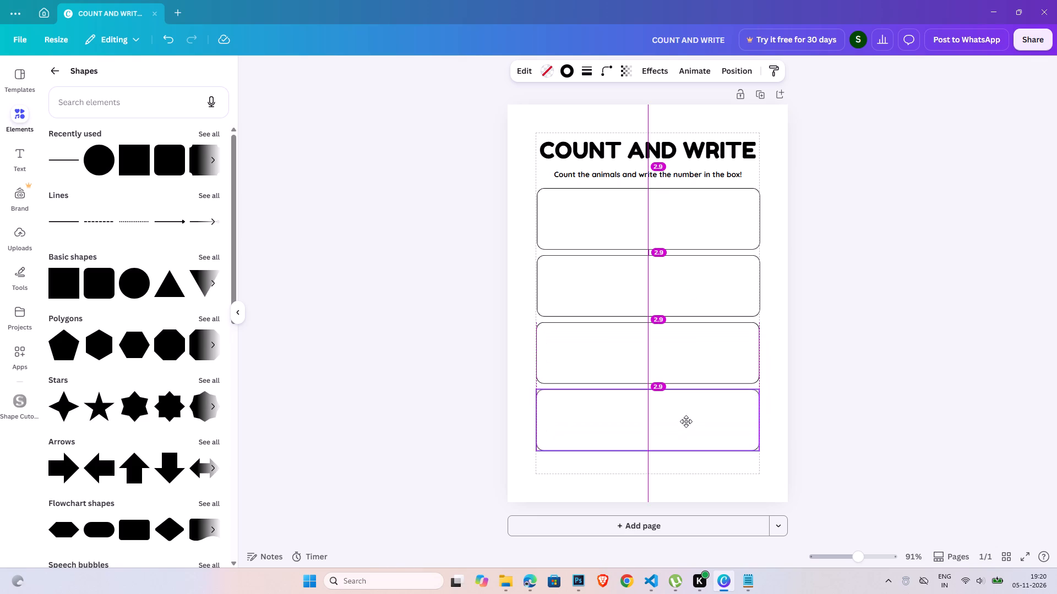
drag(686, 421, 688, 437)
Space the four outlined boxes evenly in the vertical direction.
drag(439, 209, 668, 436)
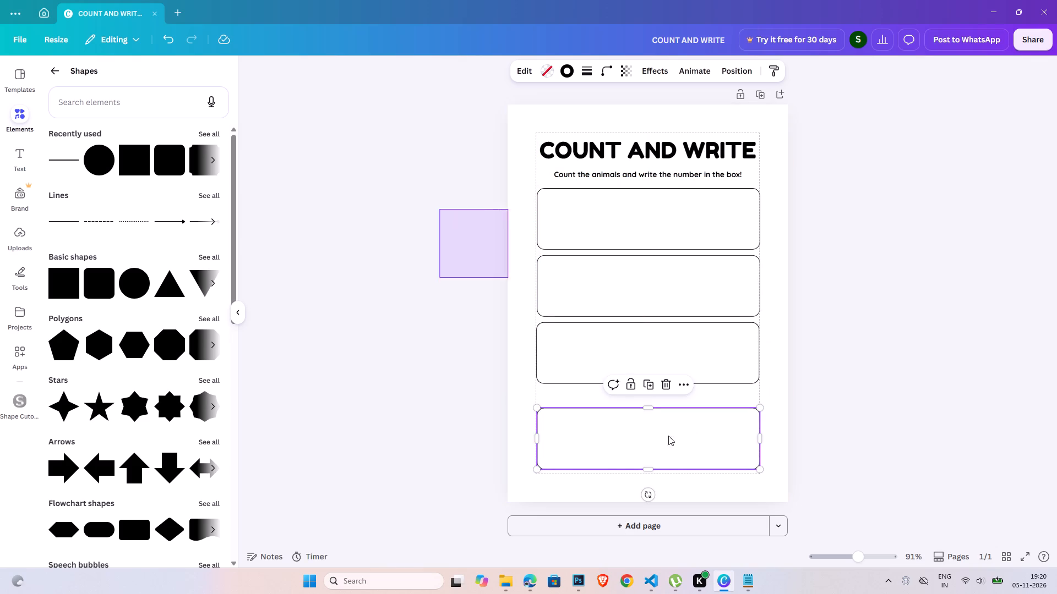
drag(668, 436, 693, 481)
click(747, 64)
click(111, 341)
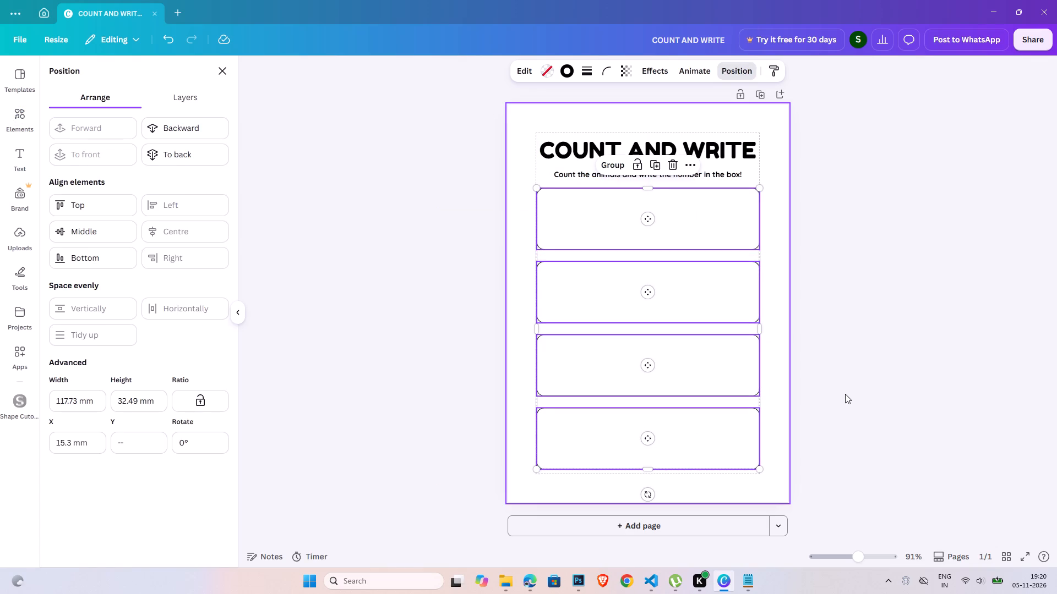
double_click(845, 394)
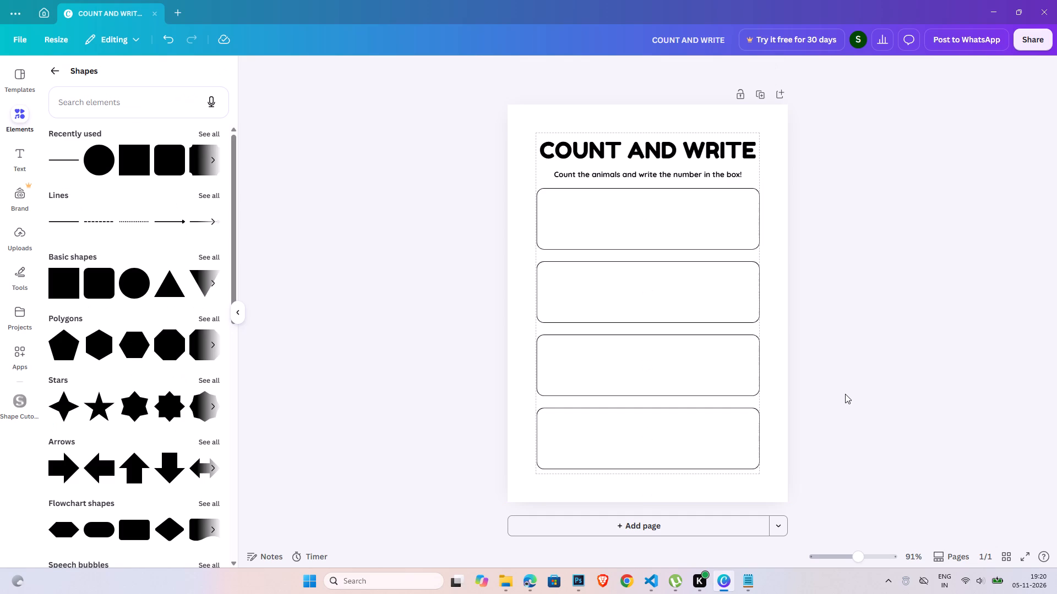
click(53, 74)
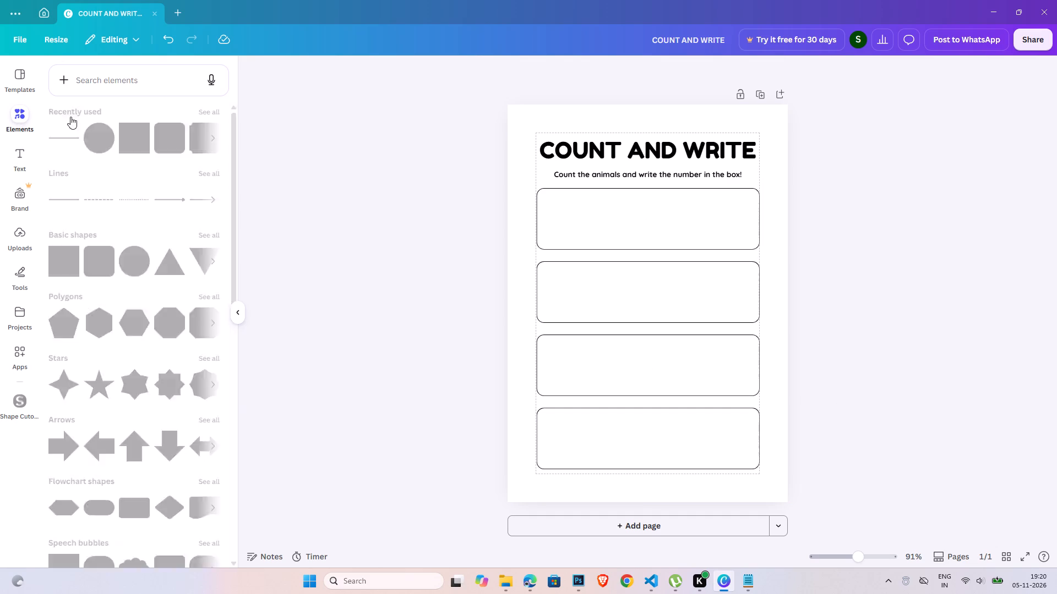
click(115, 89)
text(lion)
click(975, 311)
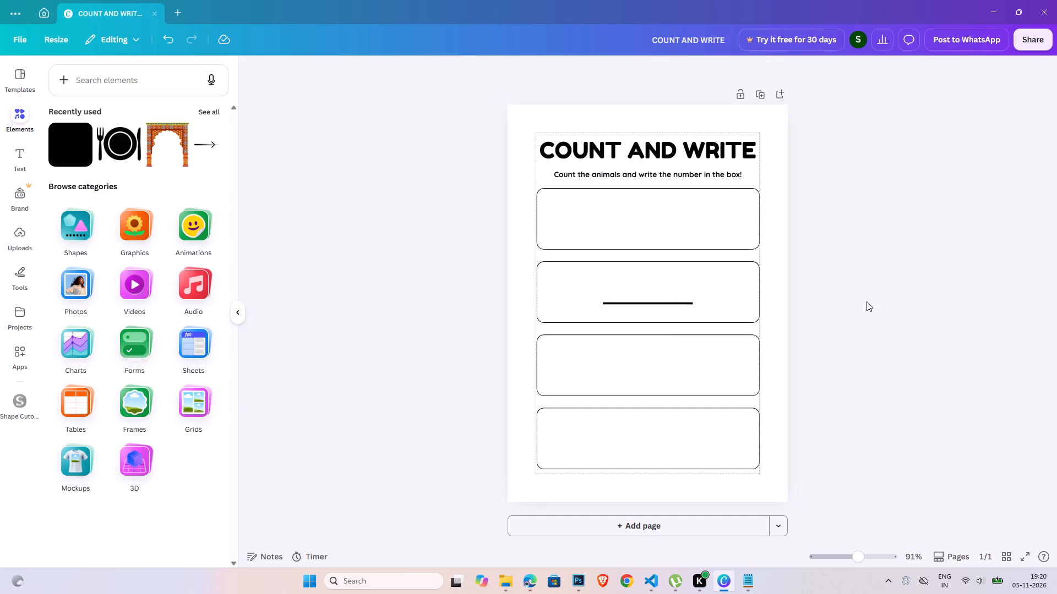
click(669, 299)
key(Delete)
Search the elements for "lion", limit the results to graphics, and add the seated cartoon lion with the round orange mane.
click(83, 85)
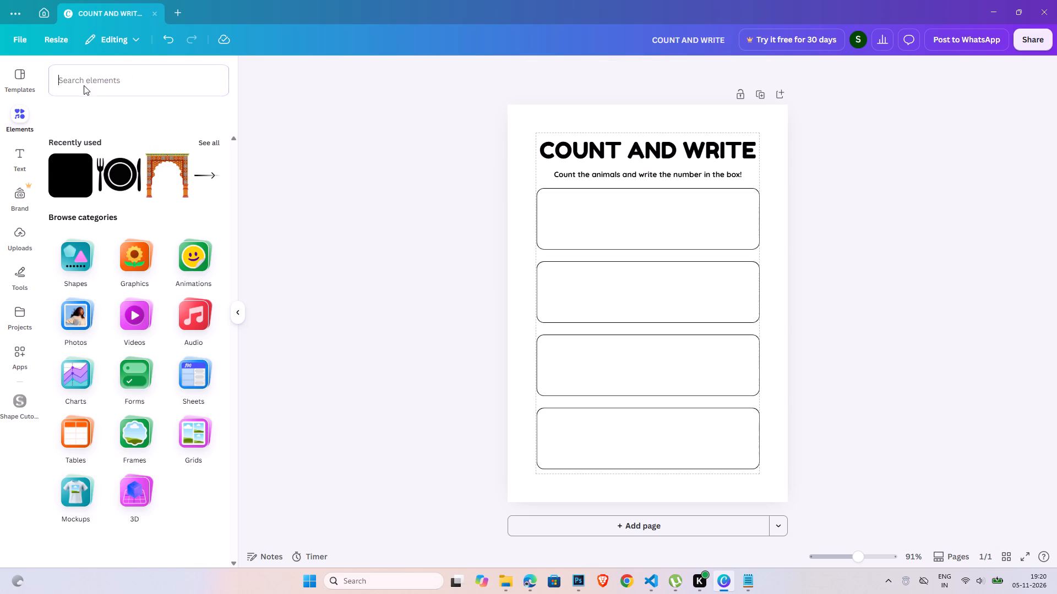
text(lion)
key(Return)
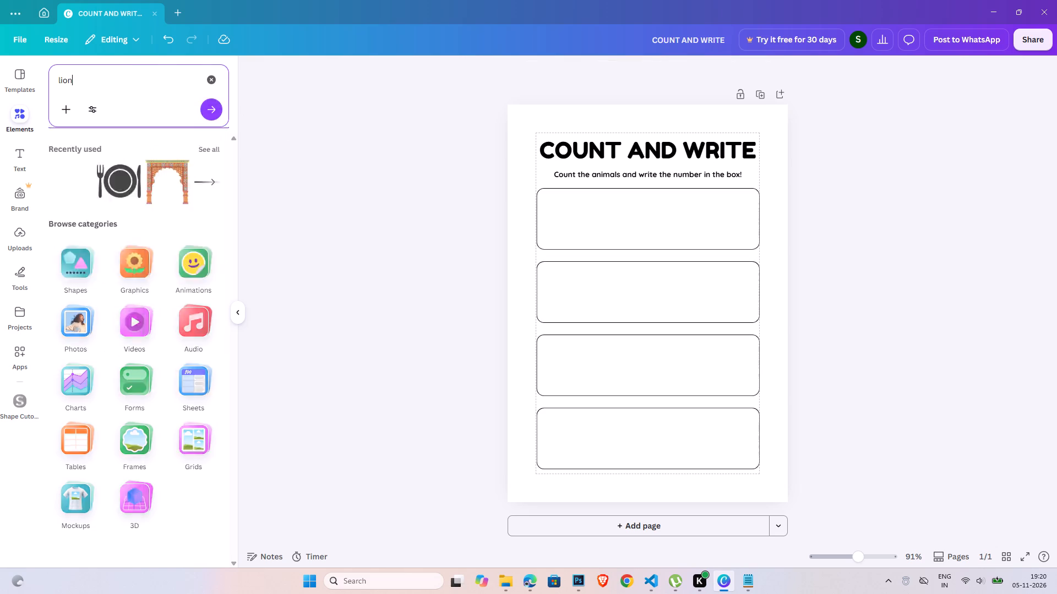
click(212, 173)
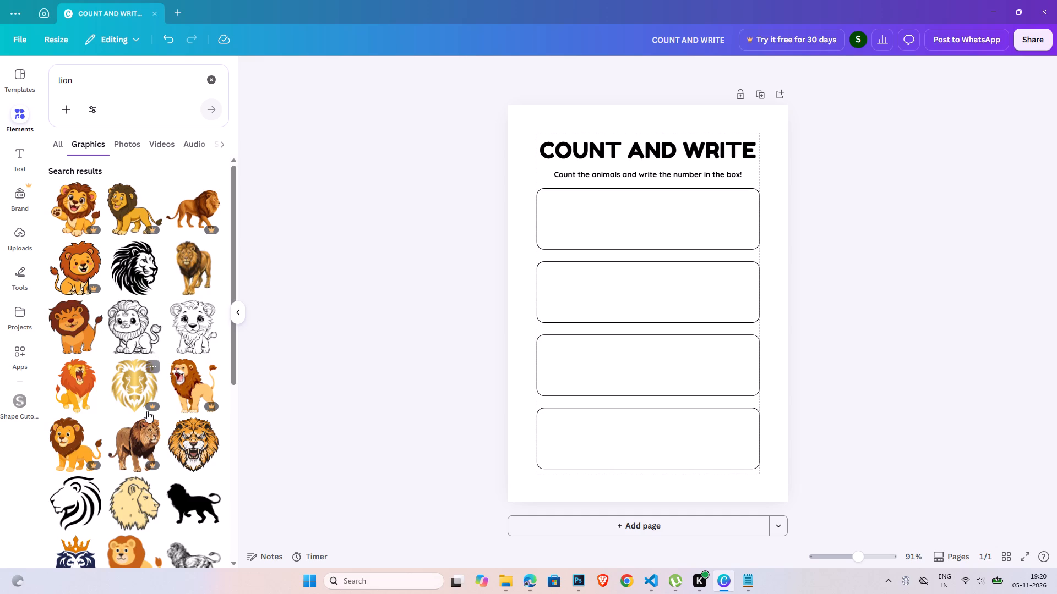
scroll(179, 399, down, 2)
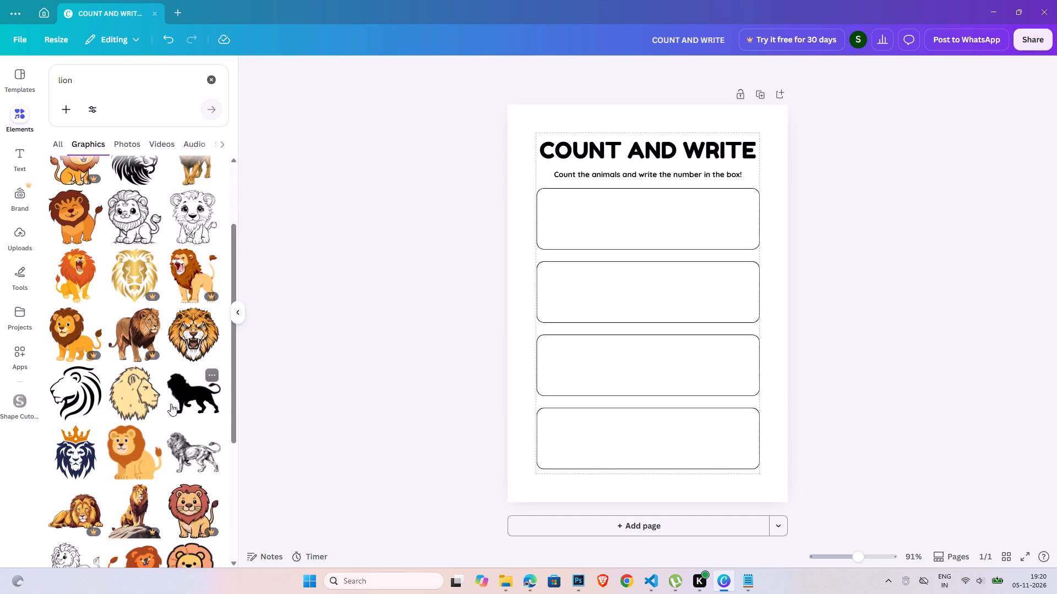
scroll(169, 454, down, 3)
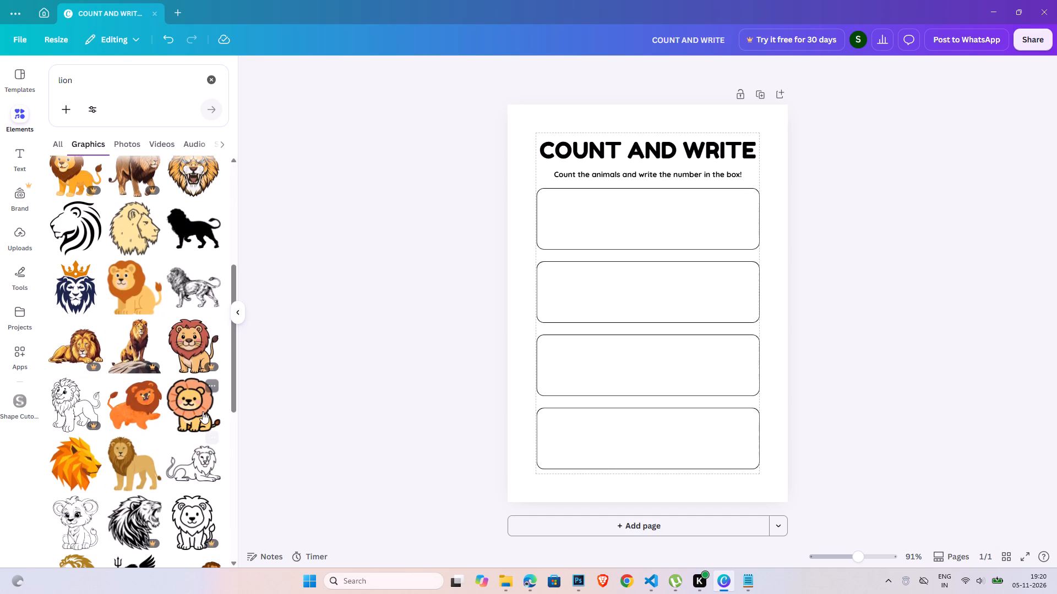
click(203, 411)
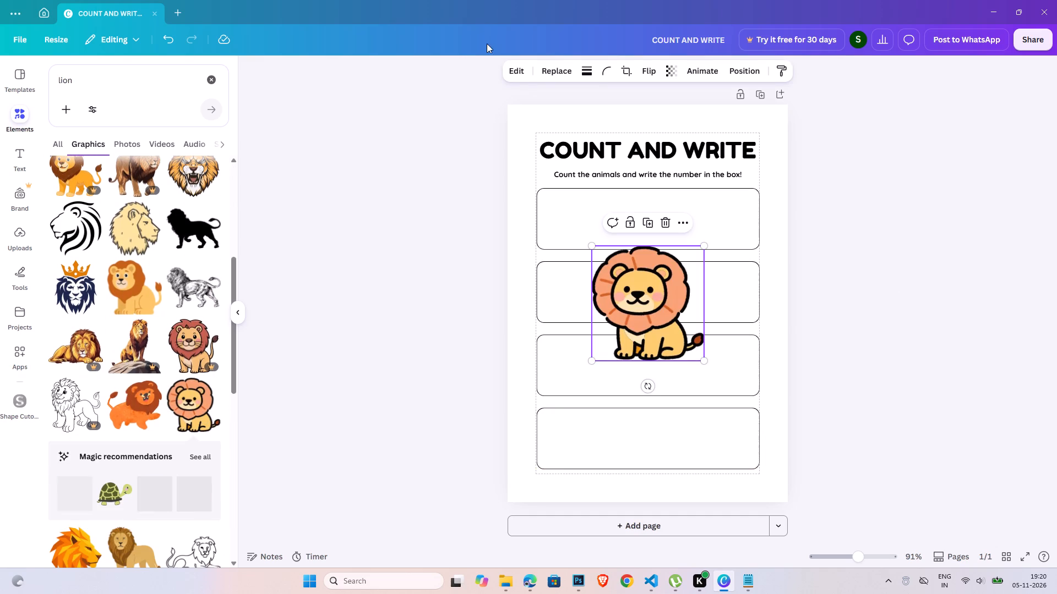
Apply the Simple lined style match to the lion graphic.
click(521, 73)
click(513, 75)
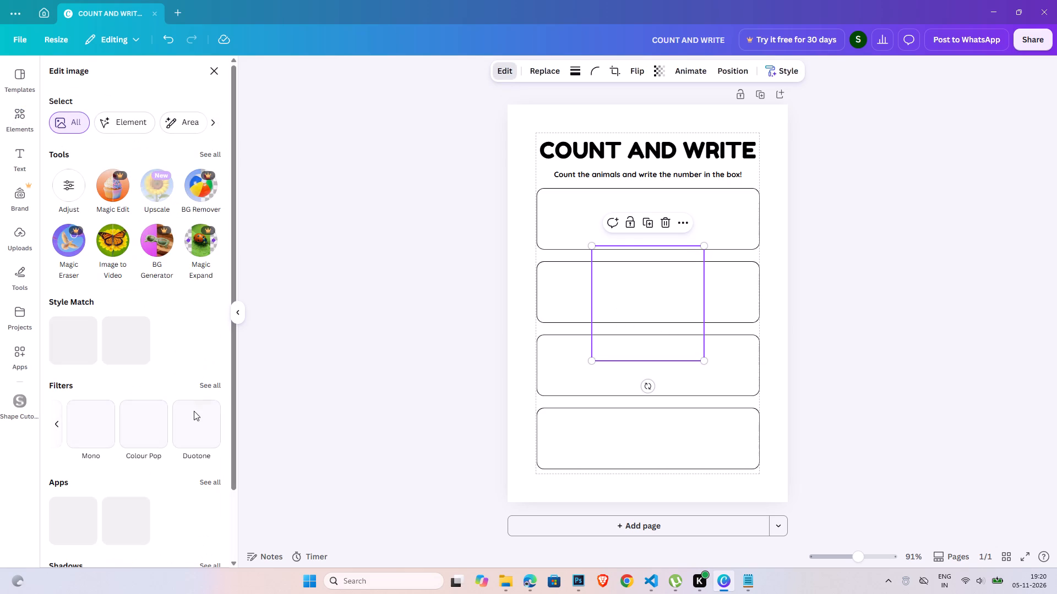
click(126, 353)
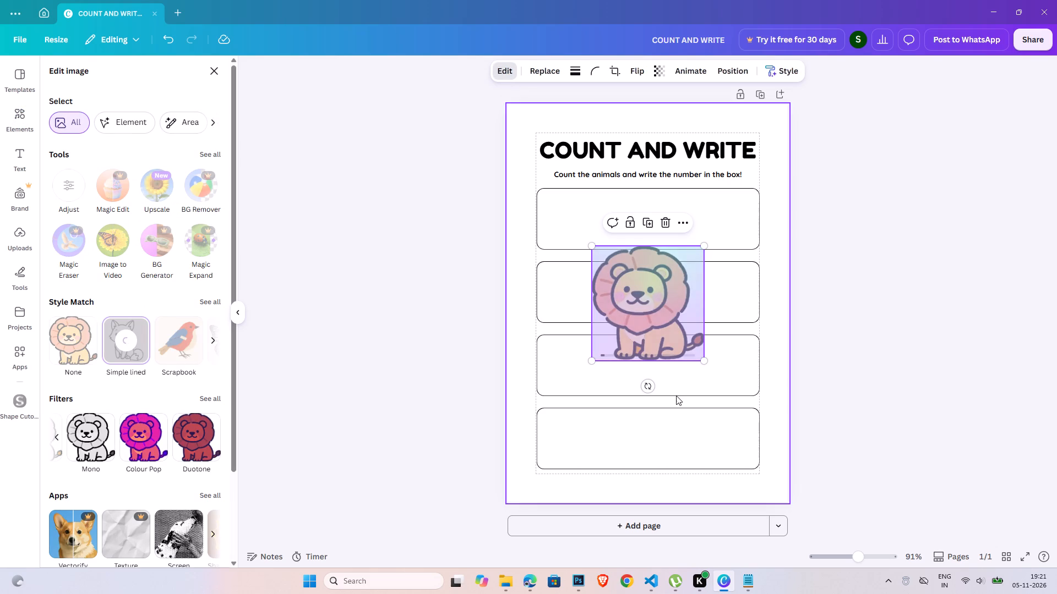
Shrink the lion to fit the box height and move it to the left end of the first box.
drag(704, 360, 657, 316)
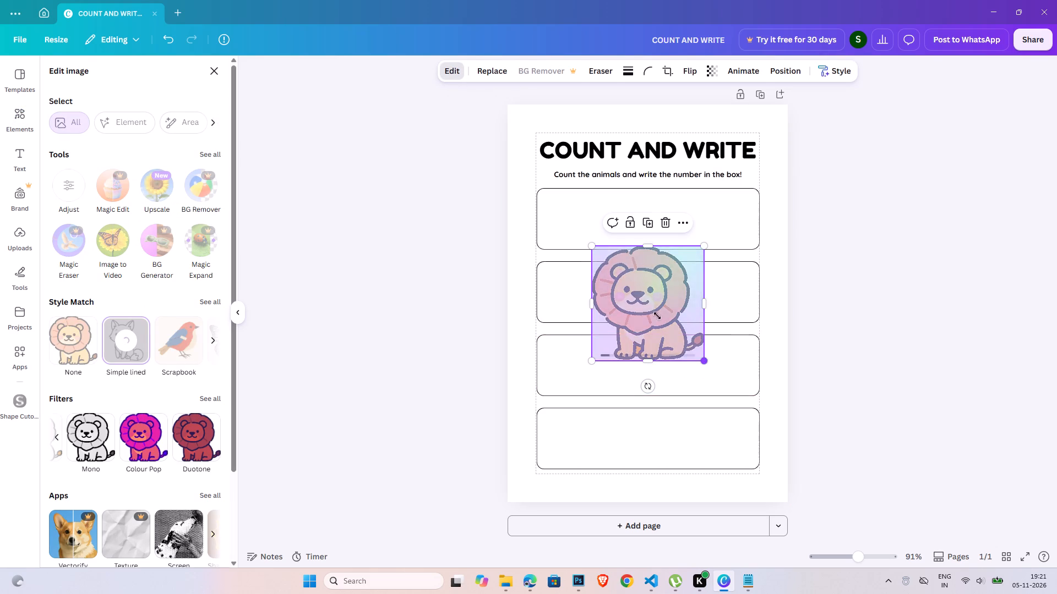
drag(657, 316, 632, 298)
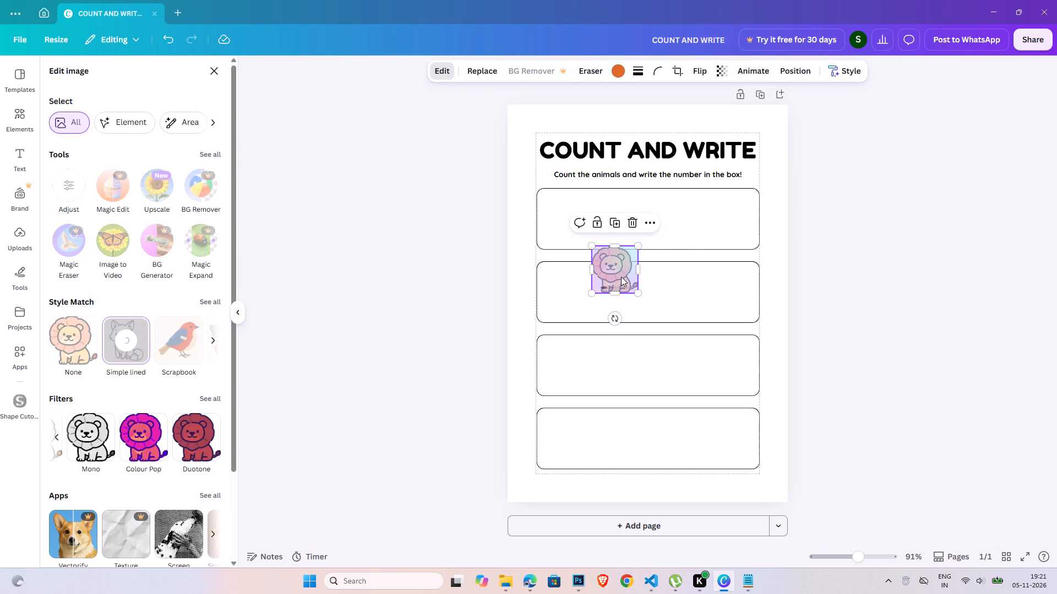
drag(621, 273, 576, 223)
click(833, 306)
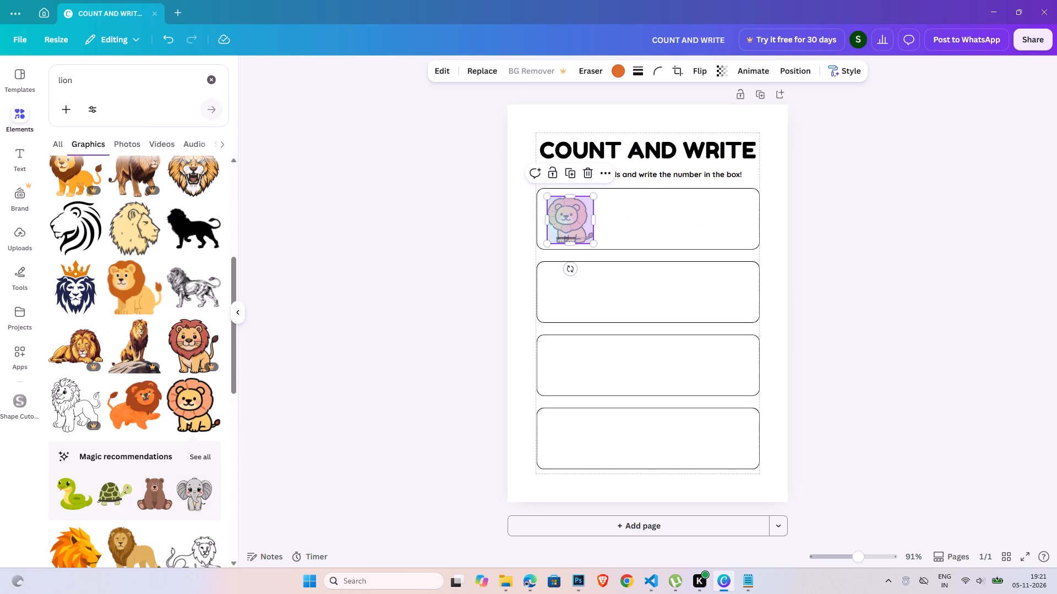
Clear the lion search and return to the general elements overview.
click(209, 81)
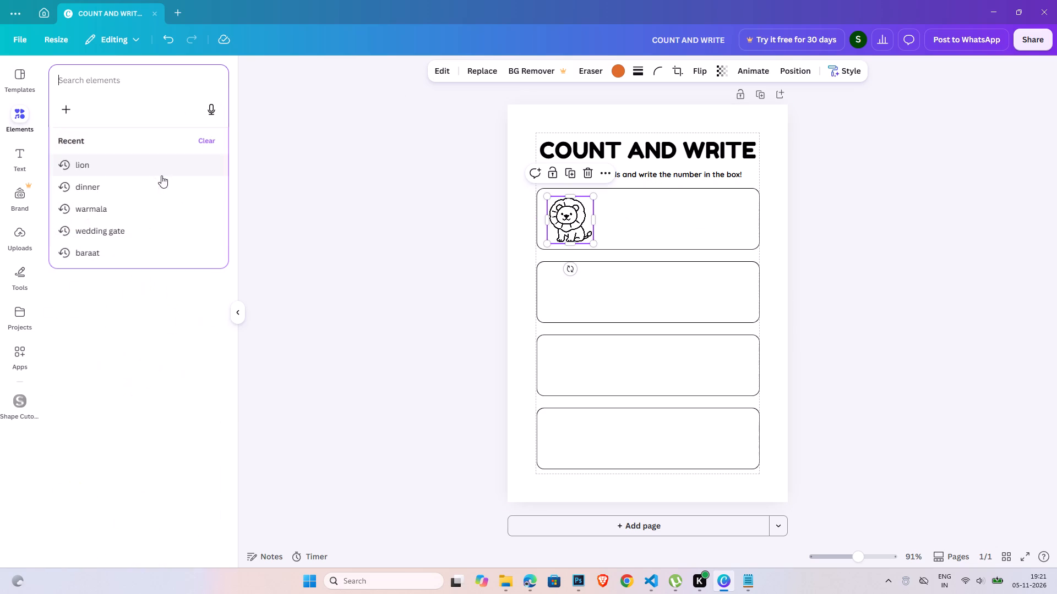
click(378, 308)
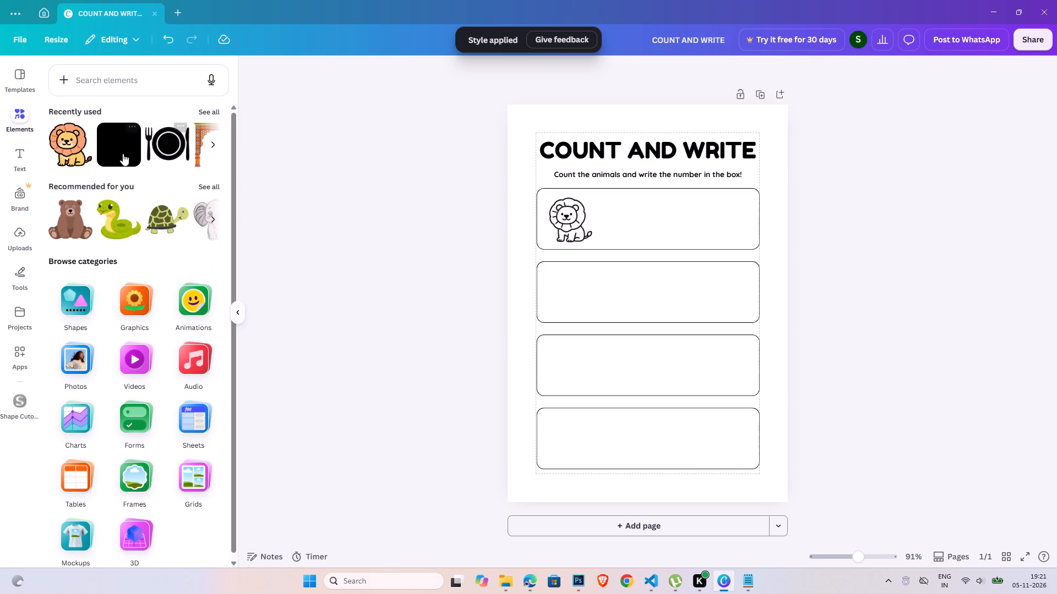
Add the recently used rounded square and shrink it to about 27 mm high, narrowed to fit the right end of the first box.
click(122, 153)
click(889, 275)
drag(660, 293, 717, 235)
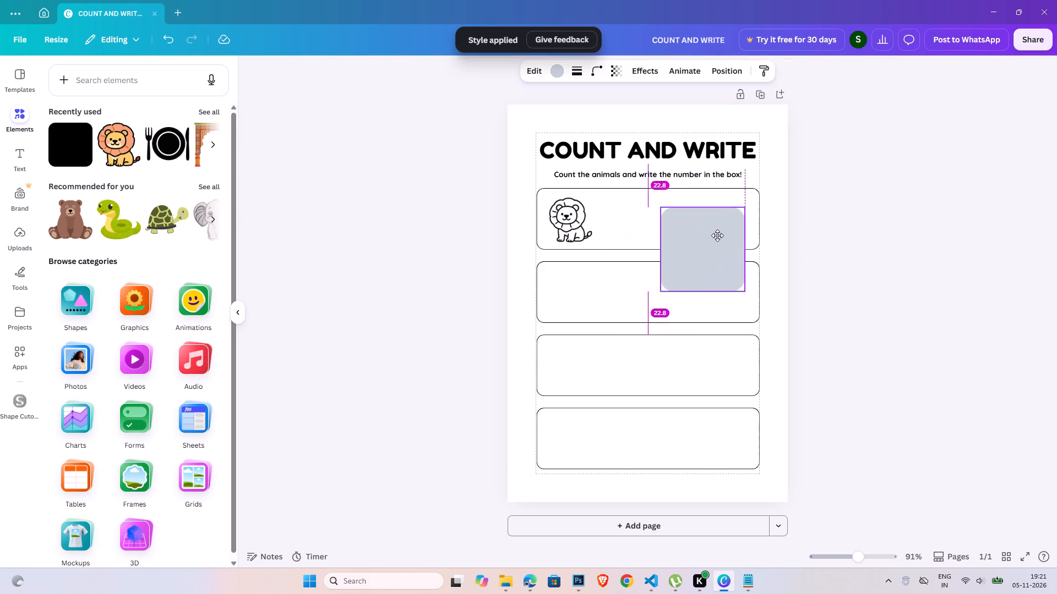
drag(717, 235, 728, 224)
drag(722, 276, 725, 243)
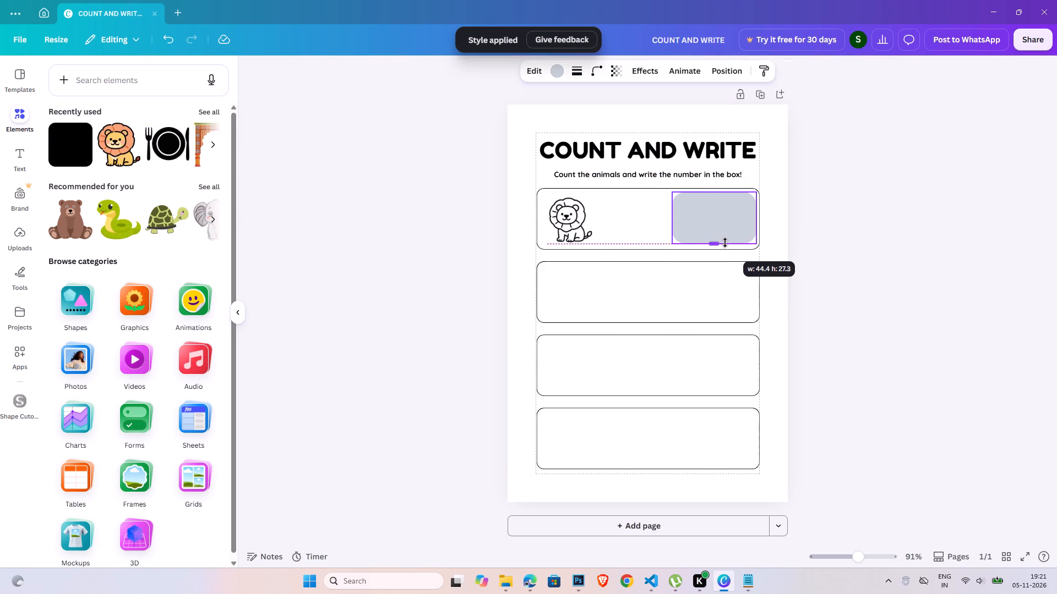
drag(725, 243, 725, 244)
drag(670, 216, 702, 215)
Set the small square's corner rounding to 10.
click(601, 64)
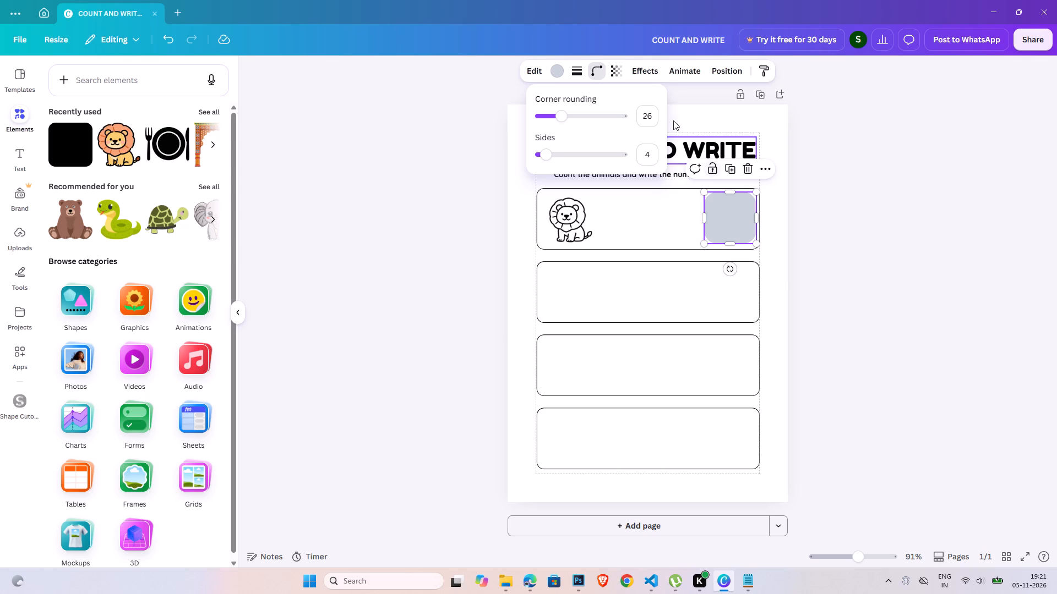
click(657, 114)
key(1)
key(0)
key(Return)
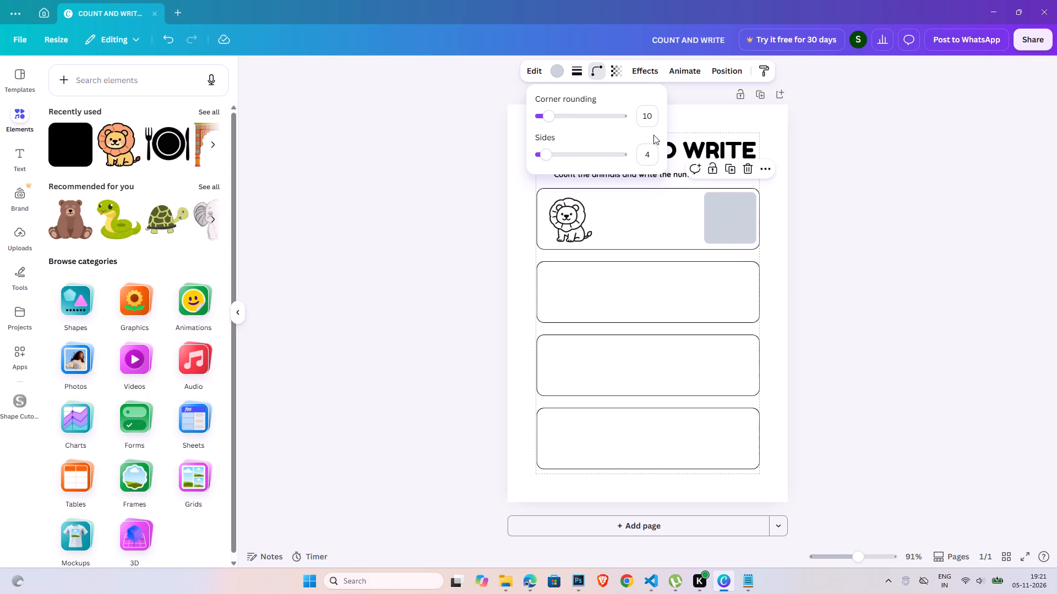
Give the small square a dotted outline with a stroke weight of 1.
click(573, 73)
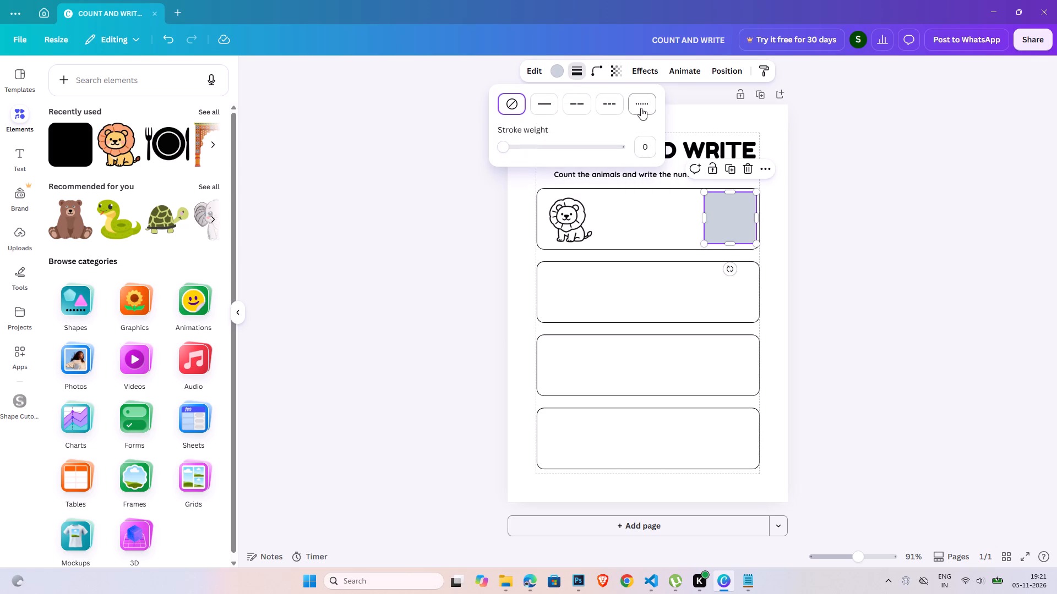
click(639, 105)
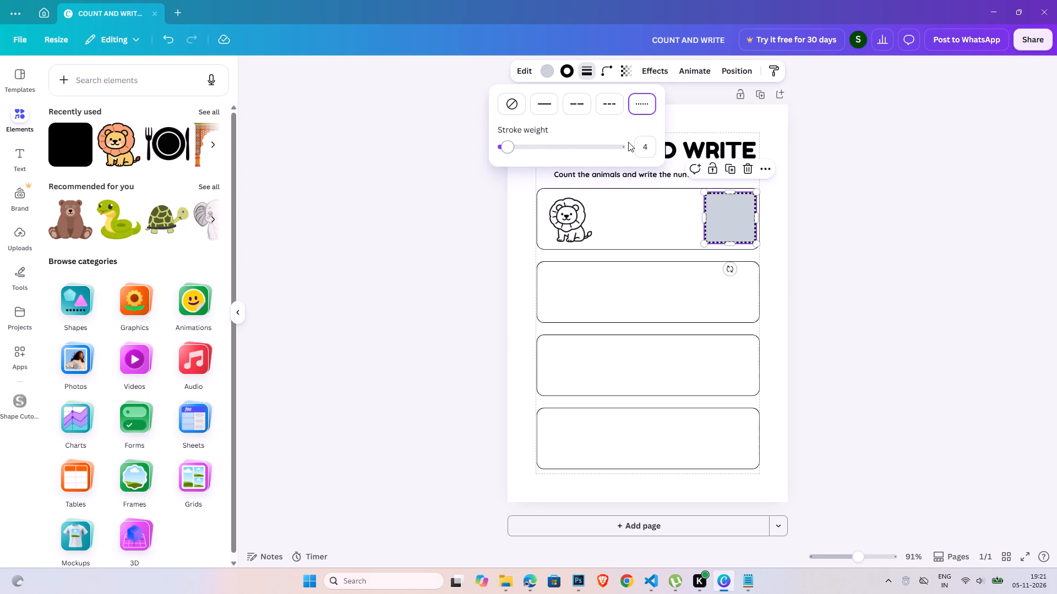
click(637, 142)
key(1)
key(Return)
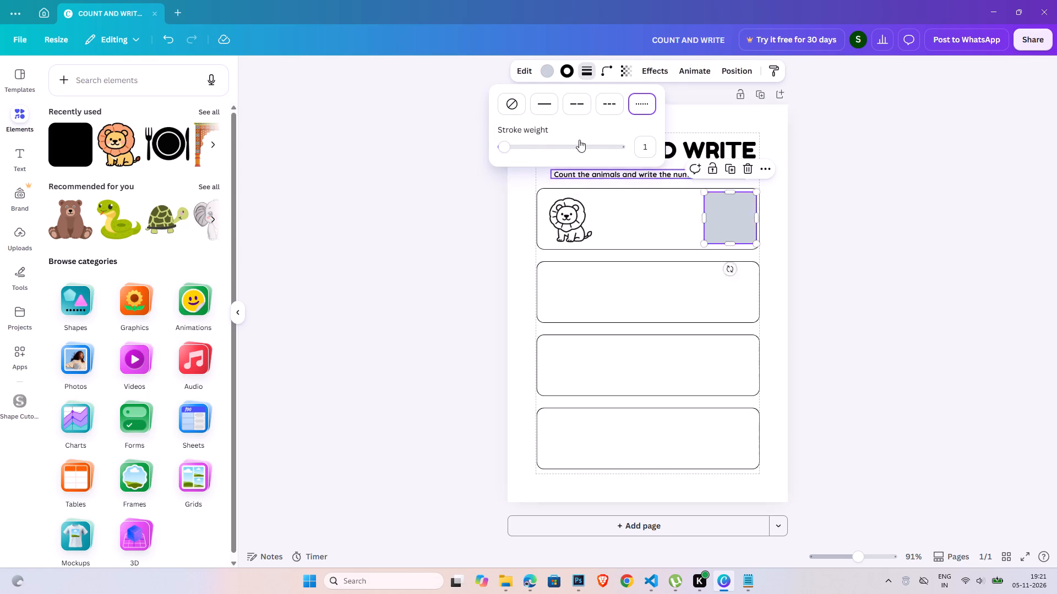
Remove the fill colour from the small square so only its outline remains.
click(543, 73)
click(110, 148)
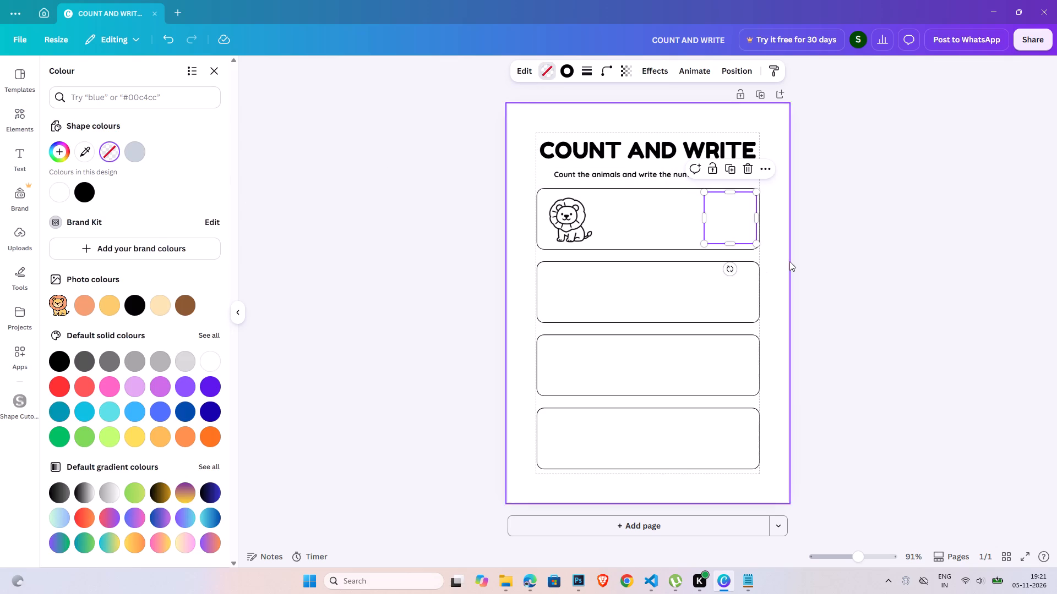
double_click(815, 257)
Reduce the small answer square to about 23 mm wide and nearly equal height, keeping it inside the first box's right end.
click(745, 215)
drag(704, 216, 709, 216)
click(732, 194)
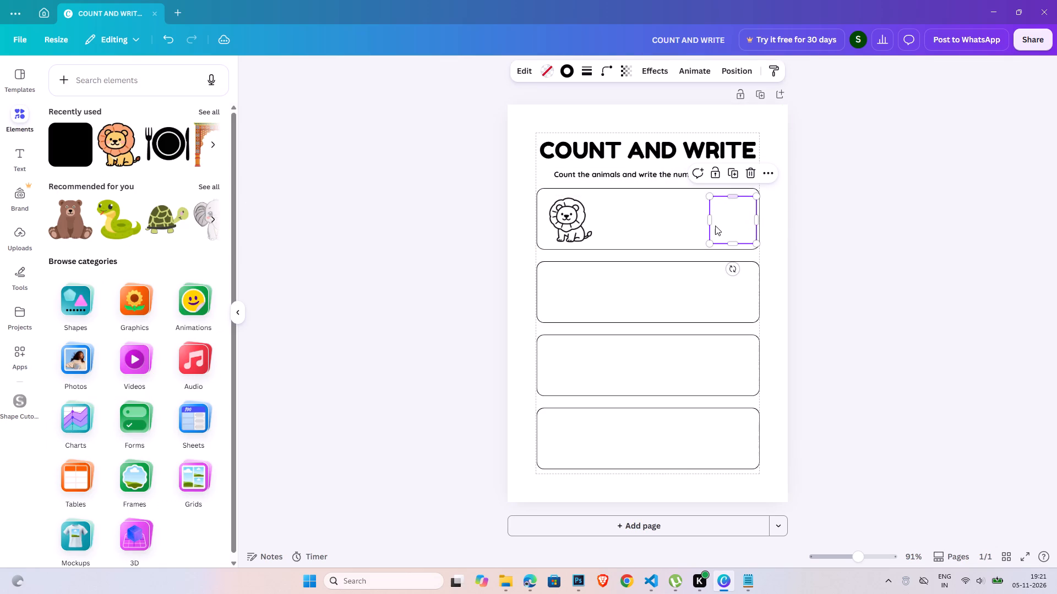
click(712, 219)
click(735, 245)
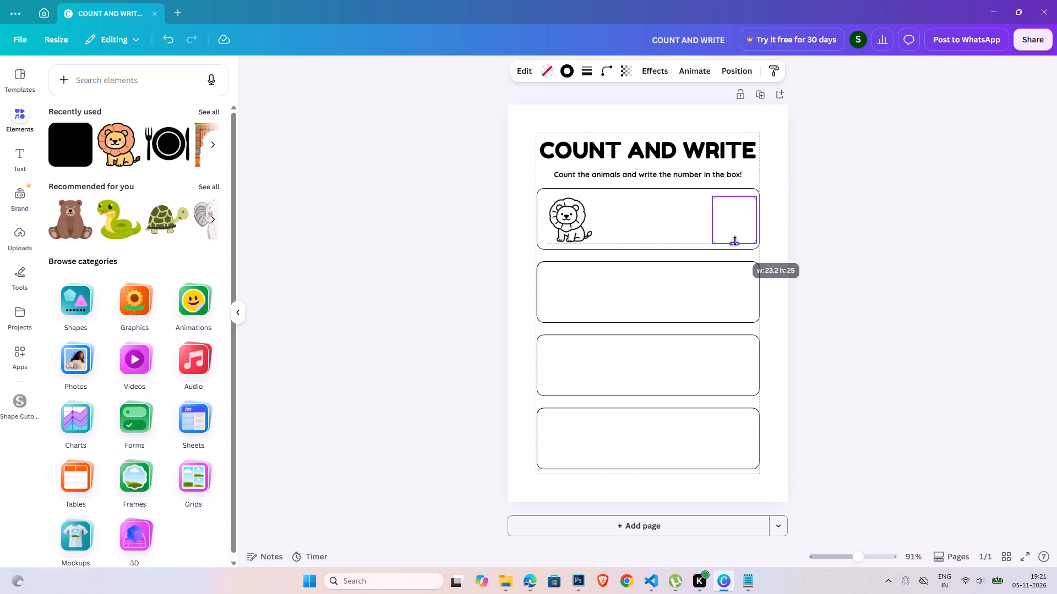
click(874, 274)
Align the small answer square vertically to the middle of the first outlined box.
click(702, 205)
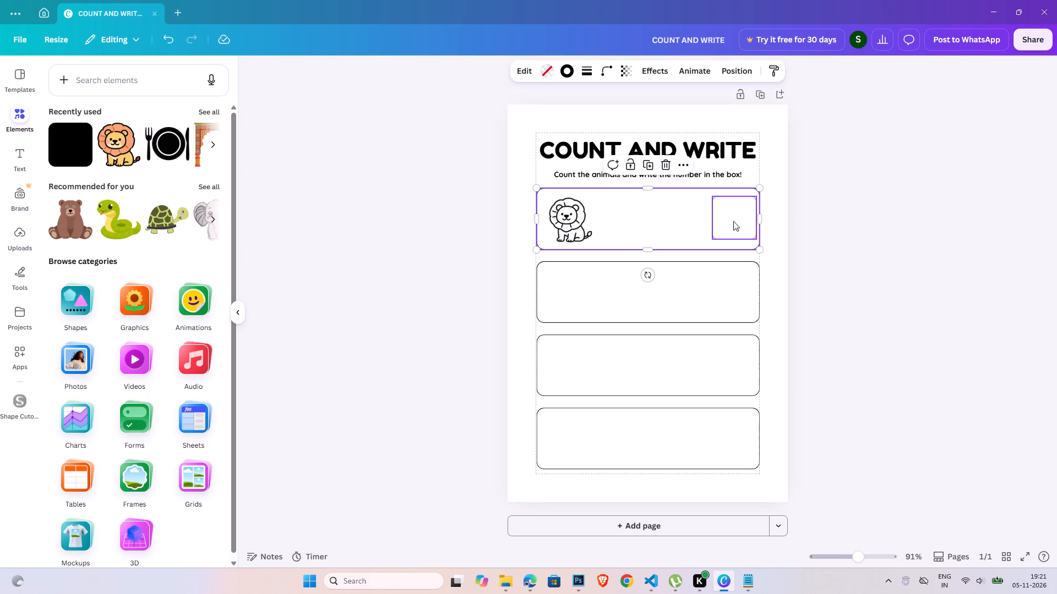
shift+click(733, 221)
click(742, 73)
click(91, 235)
double_click(886, 299)
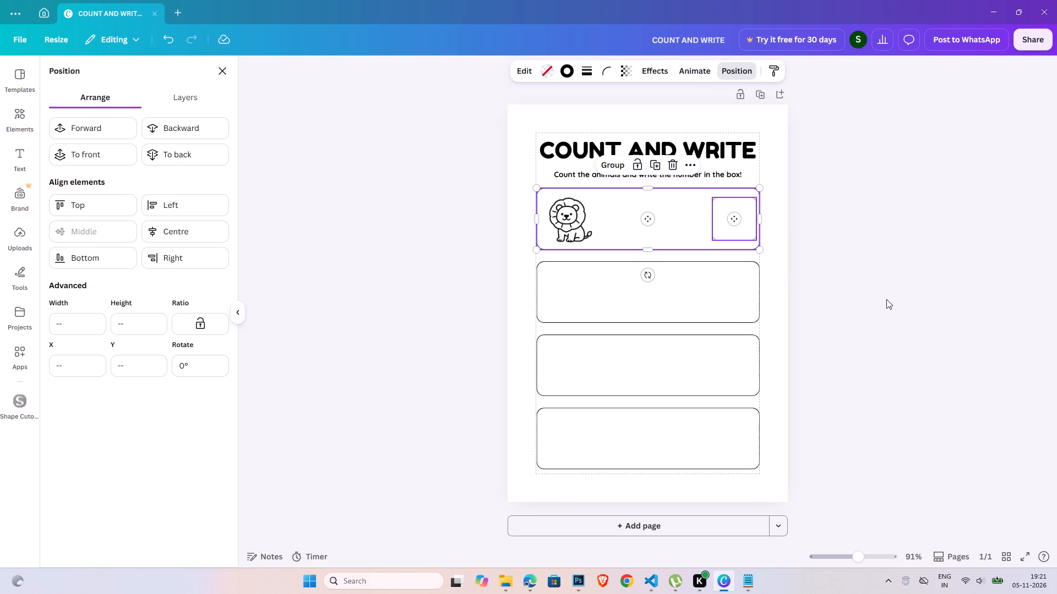
click(819, 334)
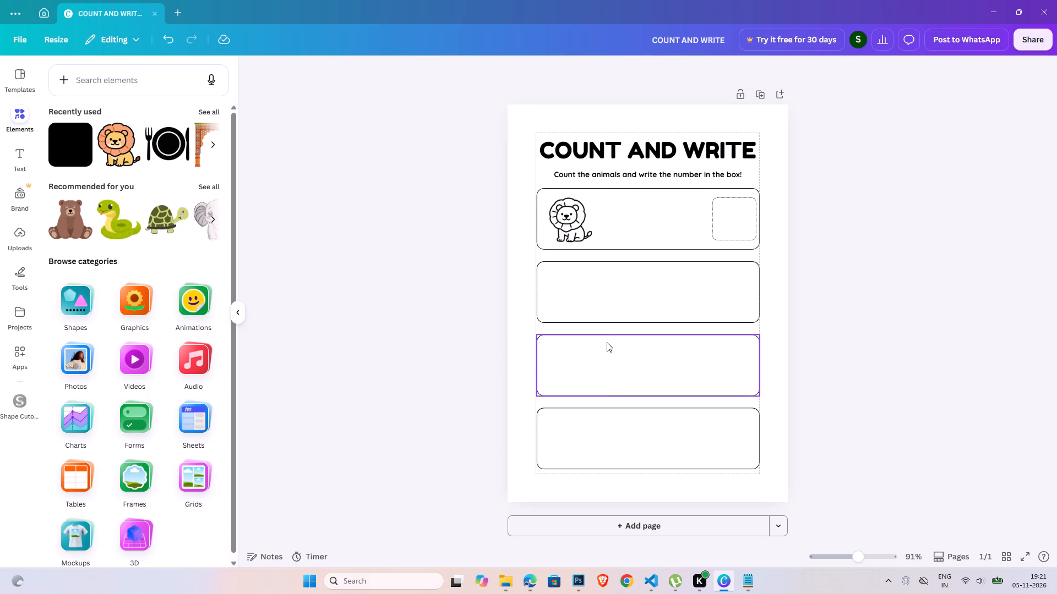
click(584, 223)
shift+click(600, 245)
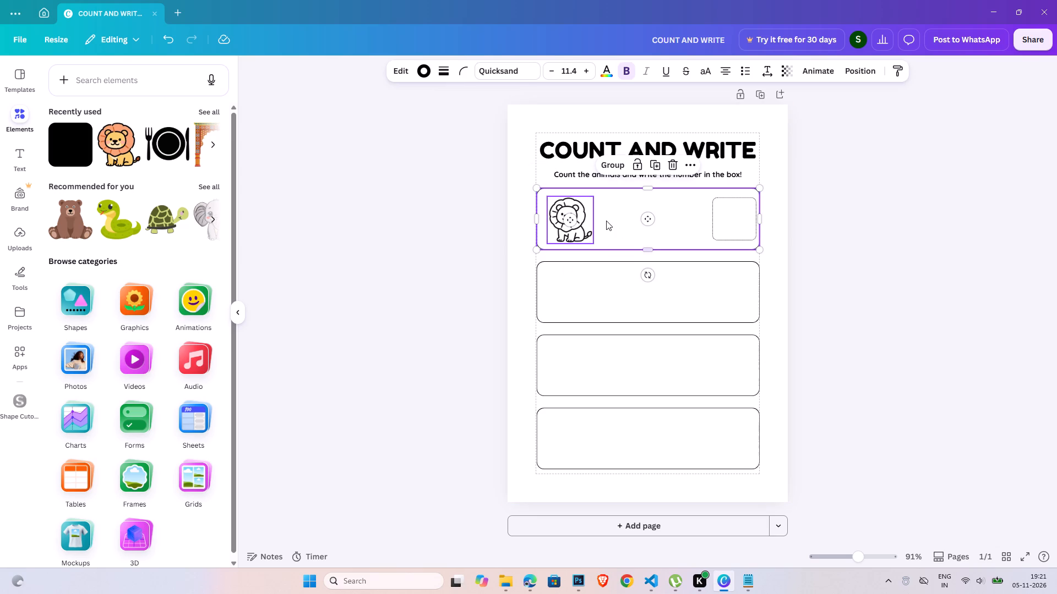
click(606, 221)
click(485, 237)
Duplicate the small answer square and place the copy at the right end of the second box.
click(725, 222)
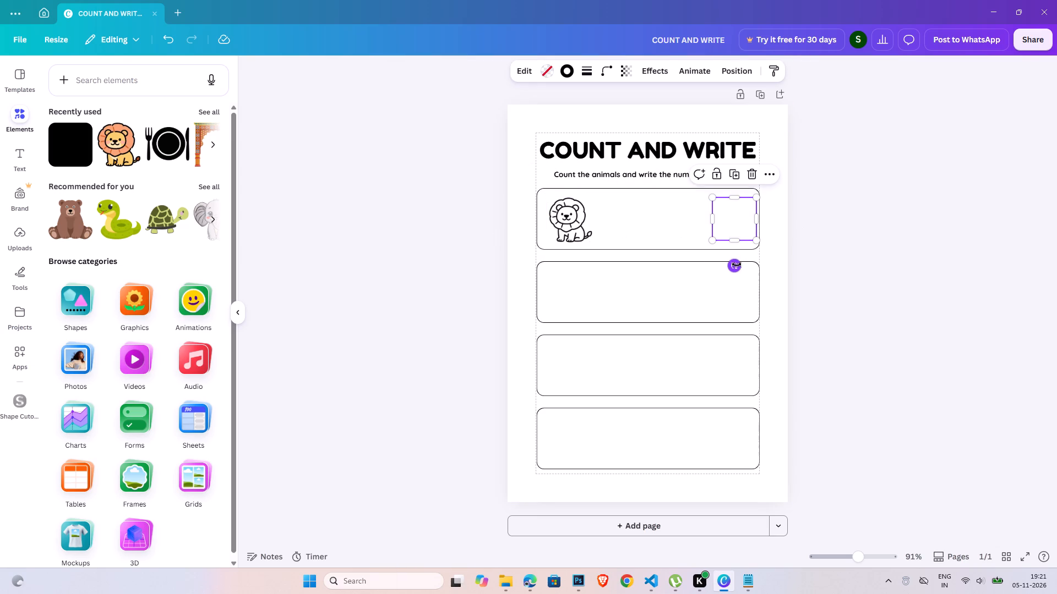
key(ctrl+c)
key(ctrl+v)
drag(748, 232, 739, 293)
Align the copied answer square vertically to the middle of the second outlined box.
click(734, 315)
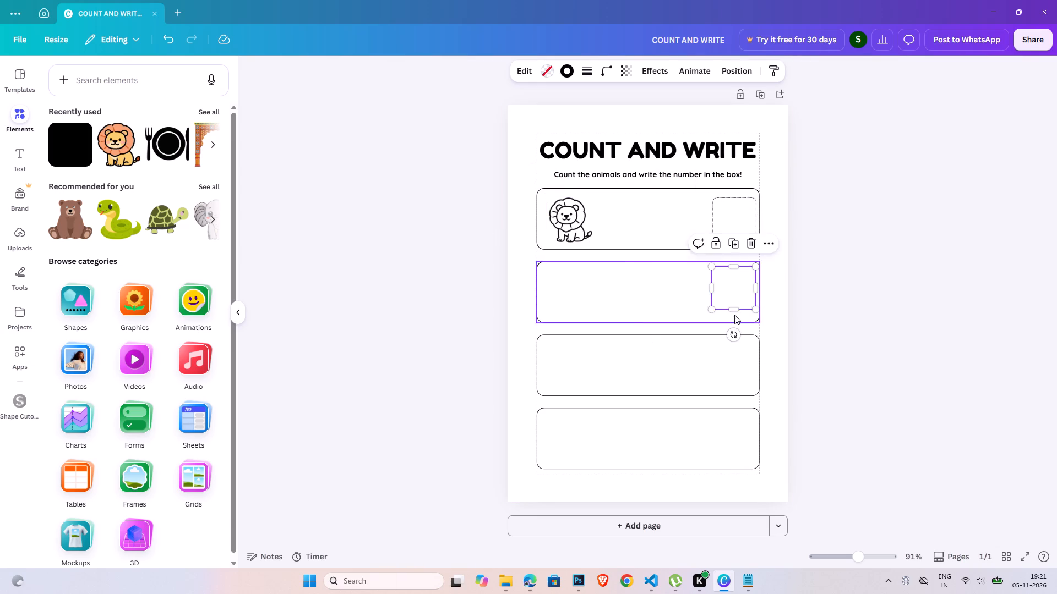
shift+click(742, 294)
click(746, 70)
click(79, 238)
double_click(307, 315)
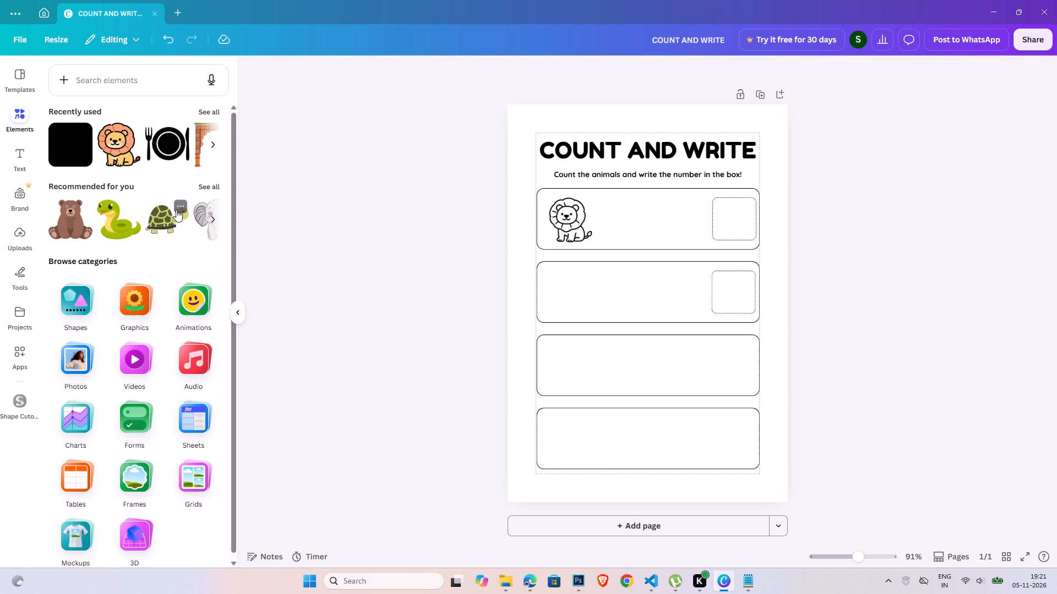
Add the recommended green turtle, shrink it to about 24 mm wide, and place it at the left end of the second box.
click(155, 230)
drag(704, 266, 617, 307)
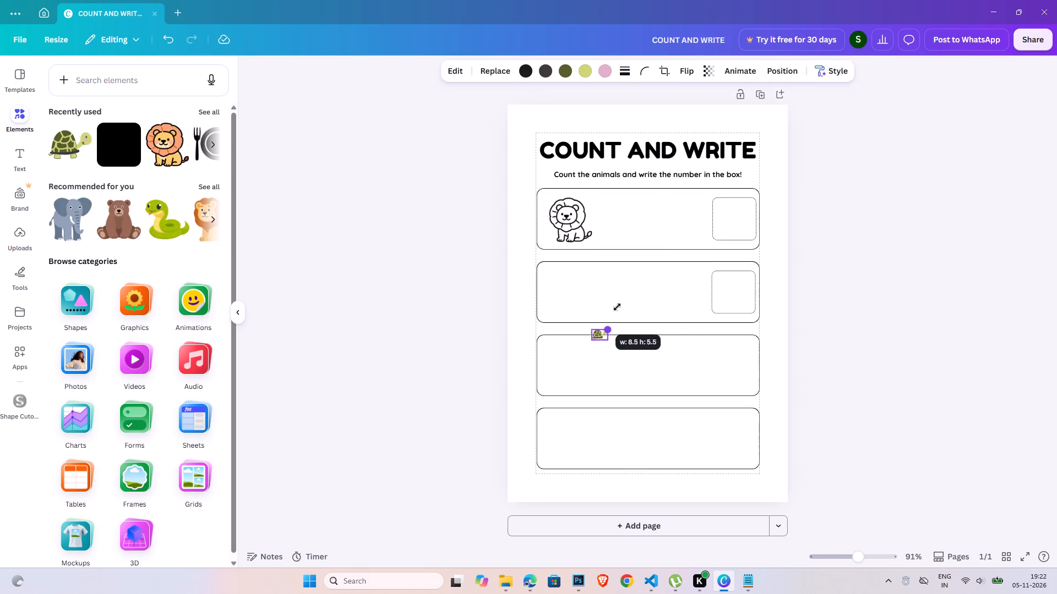
drag(617, 307, 631, 301)
drag(613, 326, 565, 294)
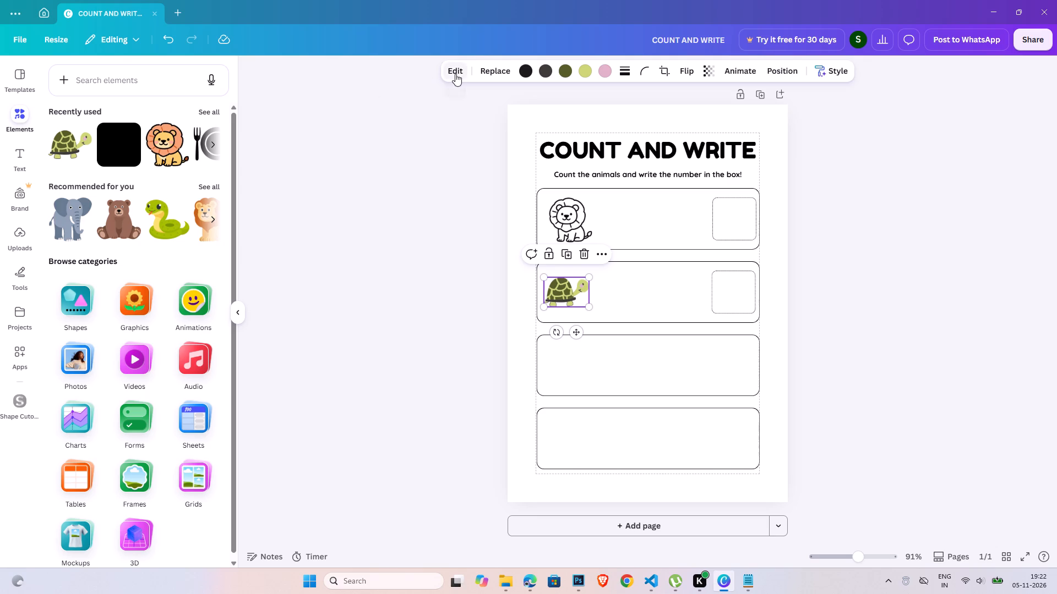
Apply the Simple lined style match to the turtle graphic.
click(455, 74)
click(125, 337)
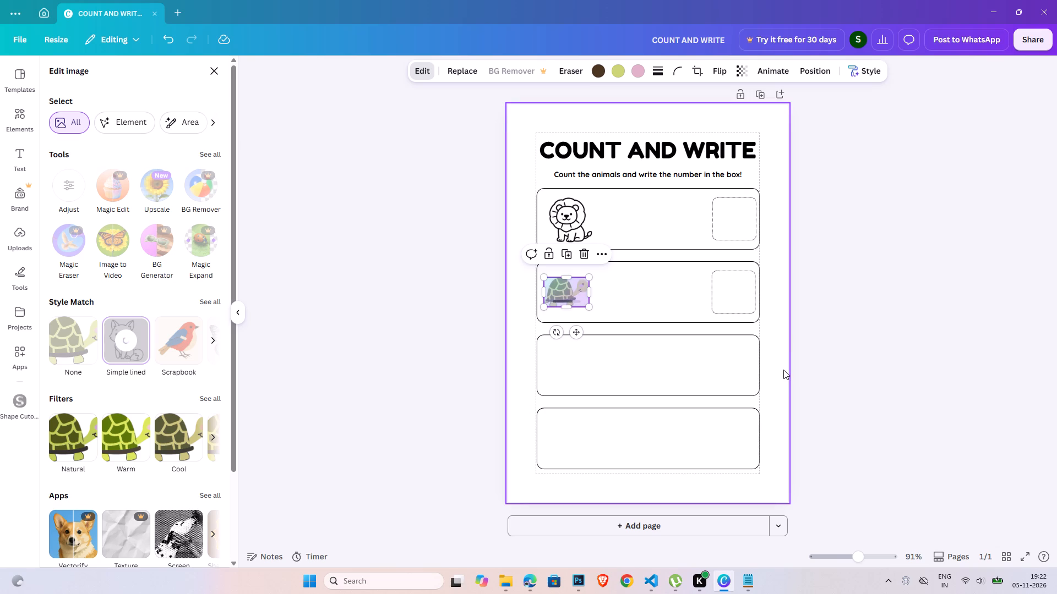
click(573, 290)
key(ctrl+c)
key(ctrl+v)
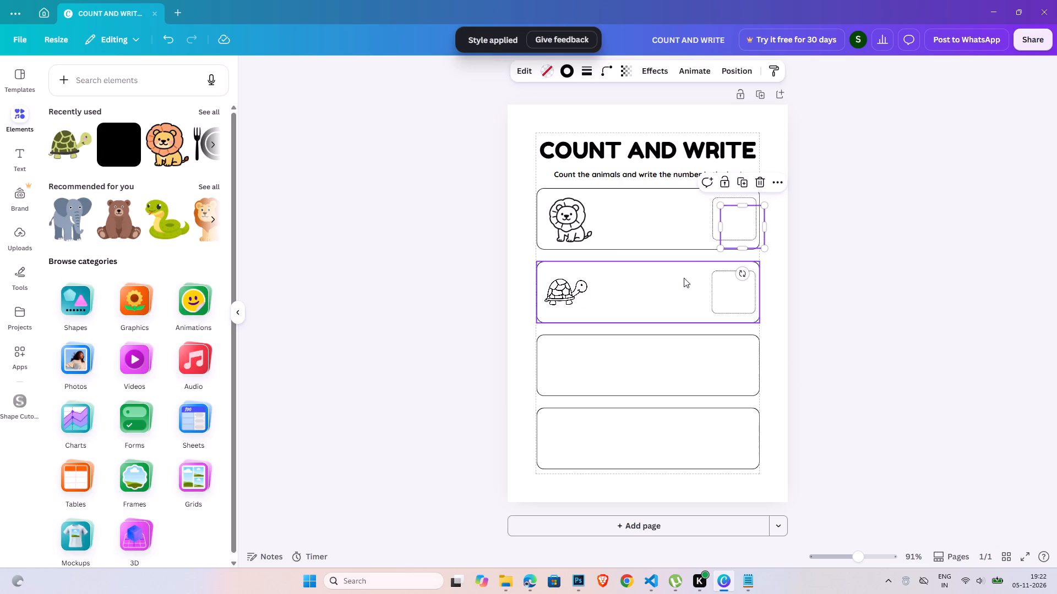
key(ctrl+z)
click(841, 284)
Duplicate the line-art turtle twice and line up the copies in a row beside it in the second box.
click(568, 290)
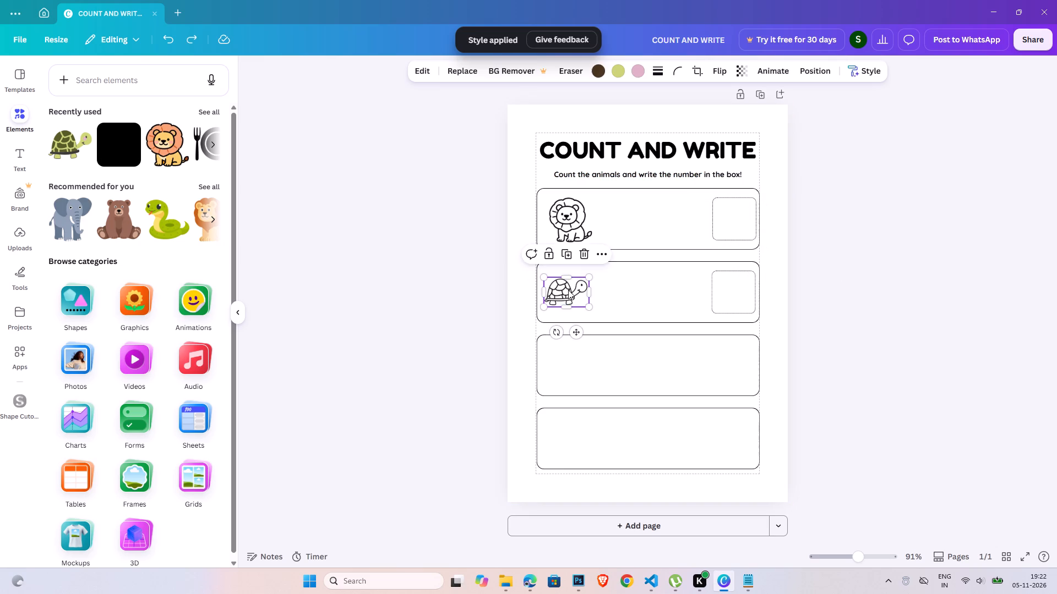
key(ctrl+c)
key(ctrl+v)
drag(571, 298, 614, 291)
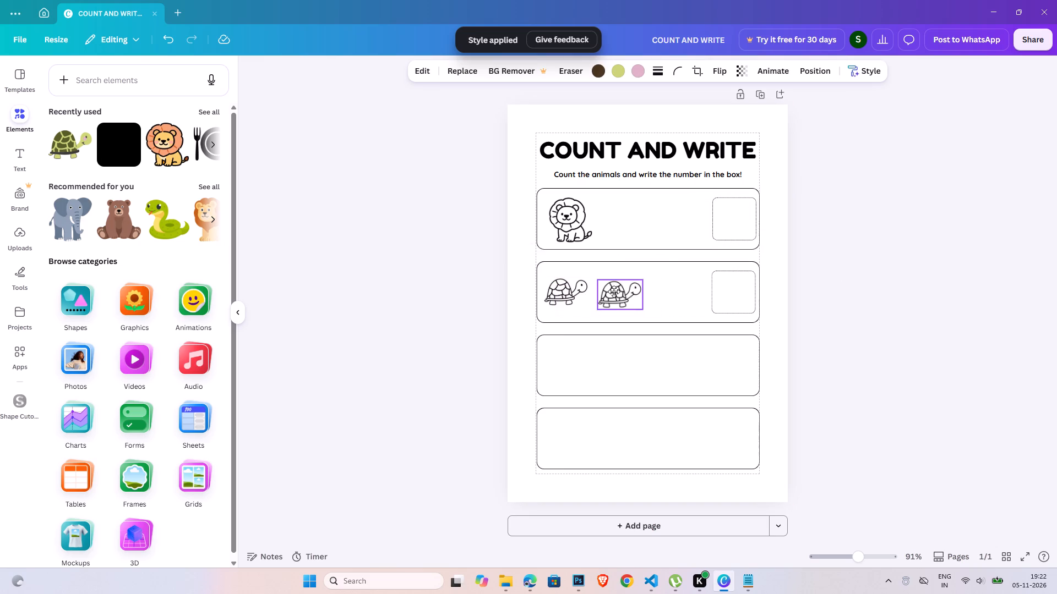
drag(614, 291, 611, 290)
key(ctrl+c)
key(ctrl+v)
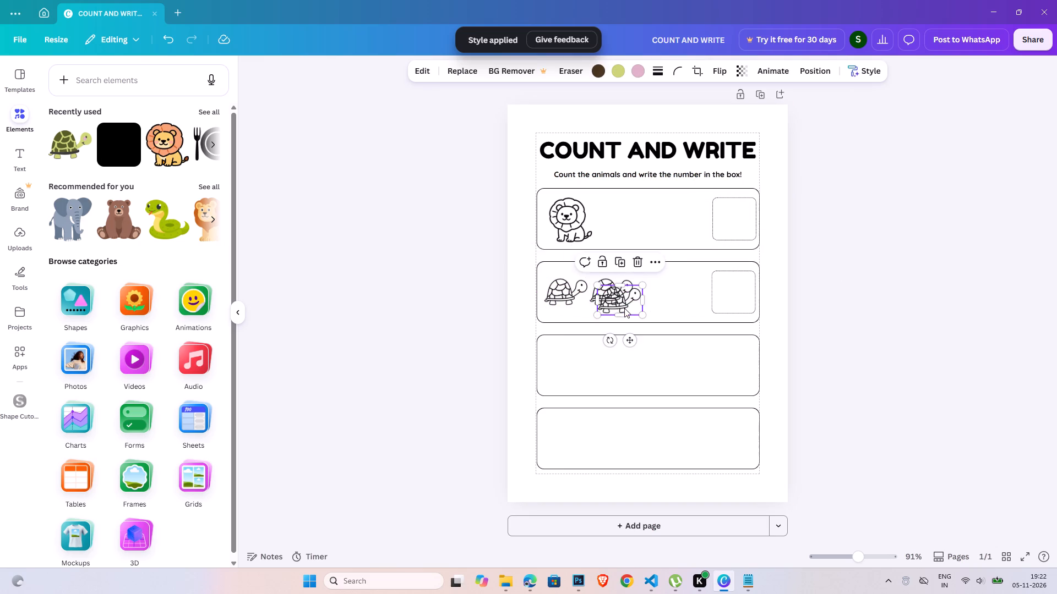
drag(615, 298, 656, 289)
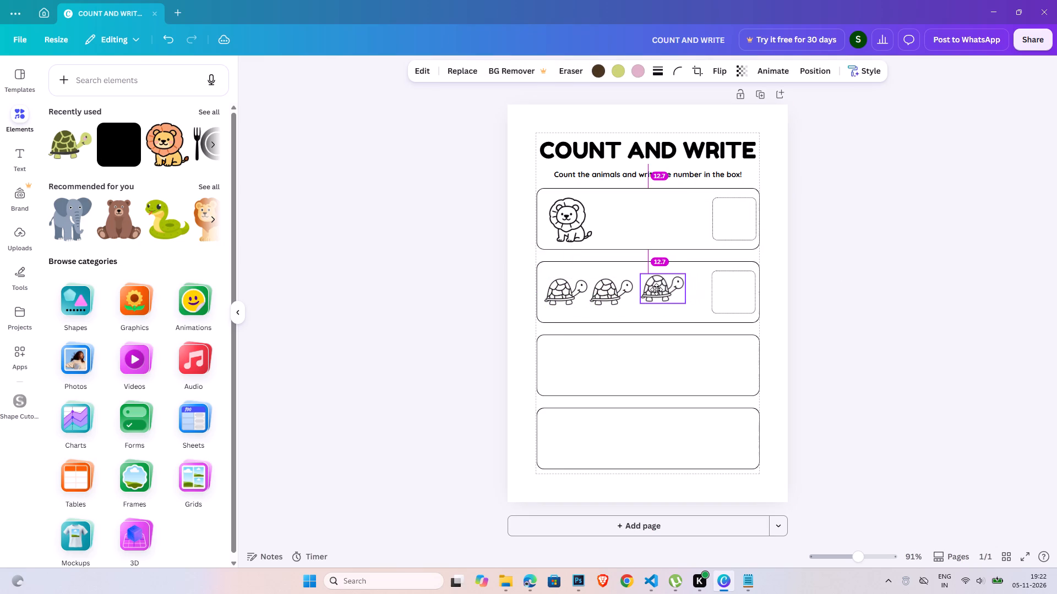
drag(656, 289, 671, 290)
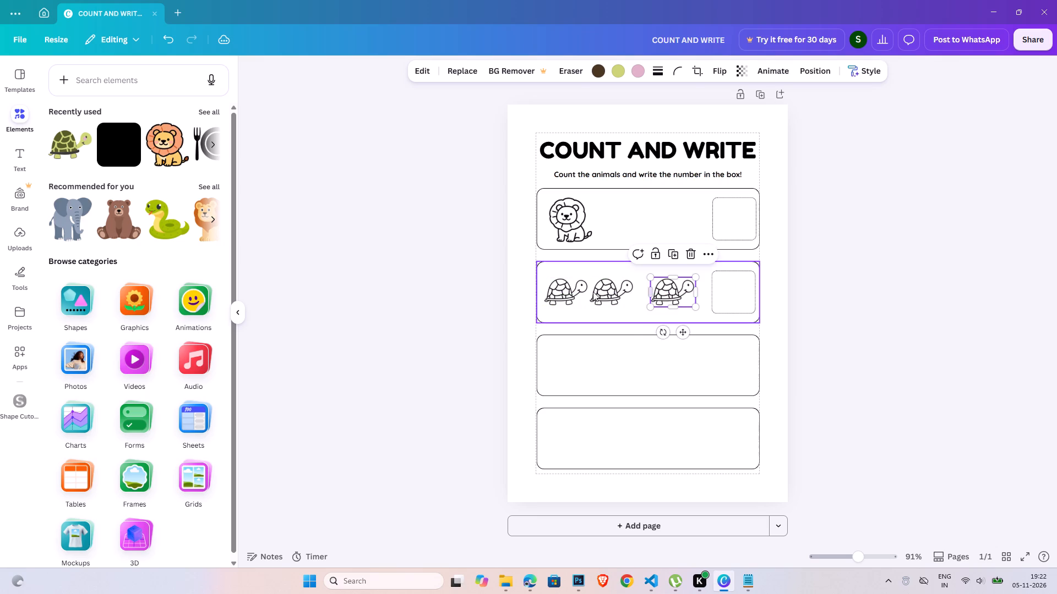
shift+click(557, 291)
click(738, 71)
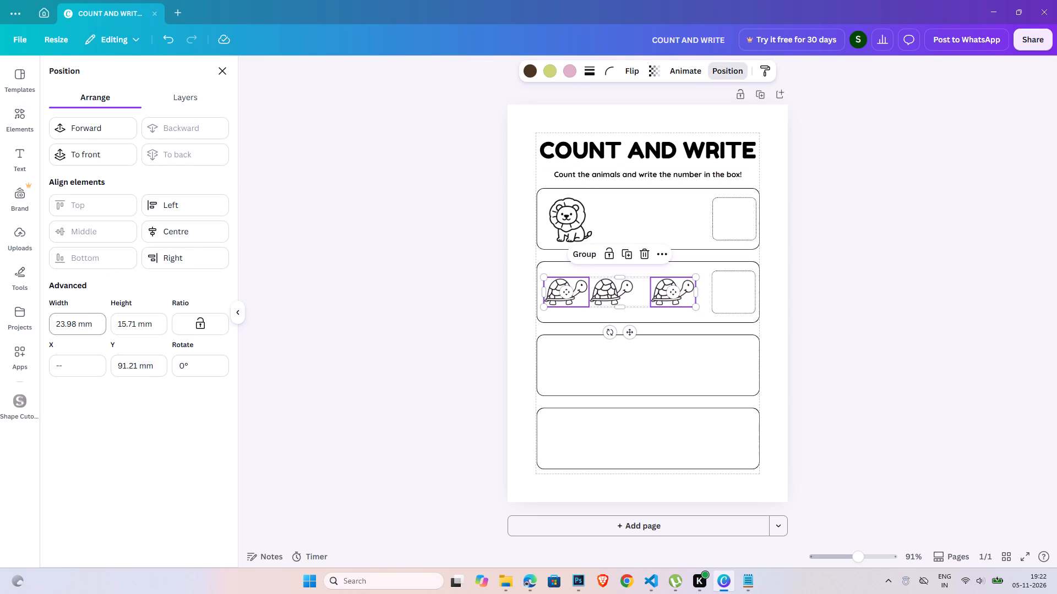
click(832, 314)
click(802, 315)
Space the three turtles in the second box evenly with Tidy up.
click(669, 293)
shift+click(613, 292)
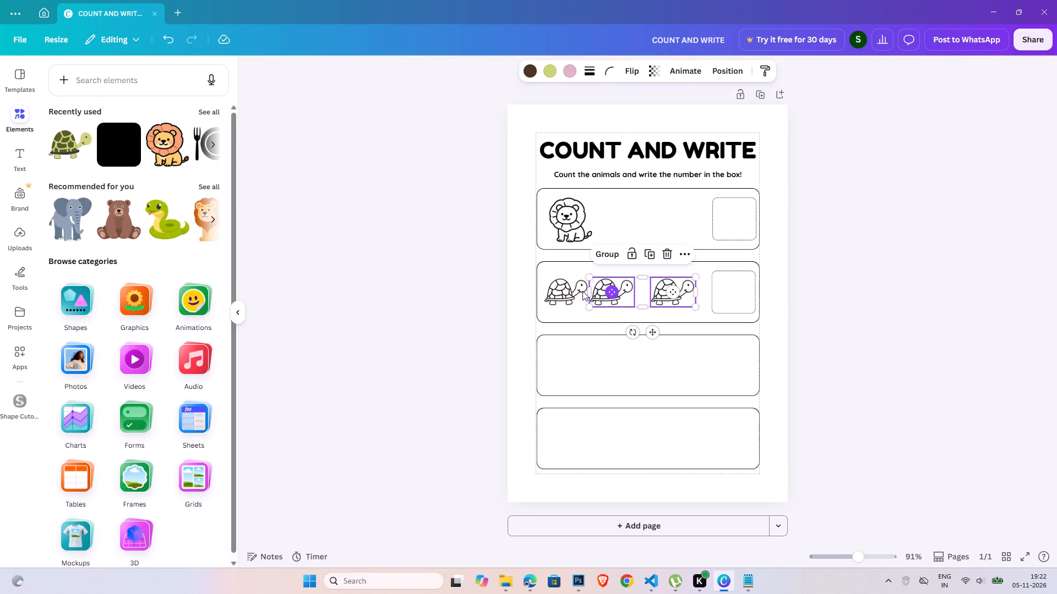
shift+click(577, 291)
click(713, 74)
click(91, 339)
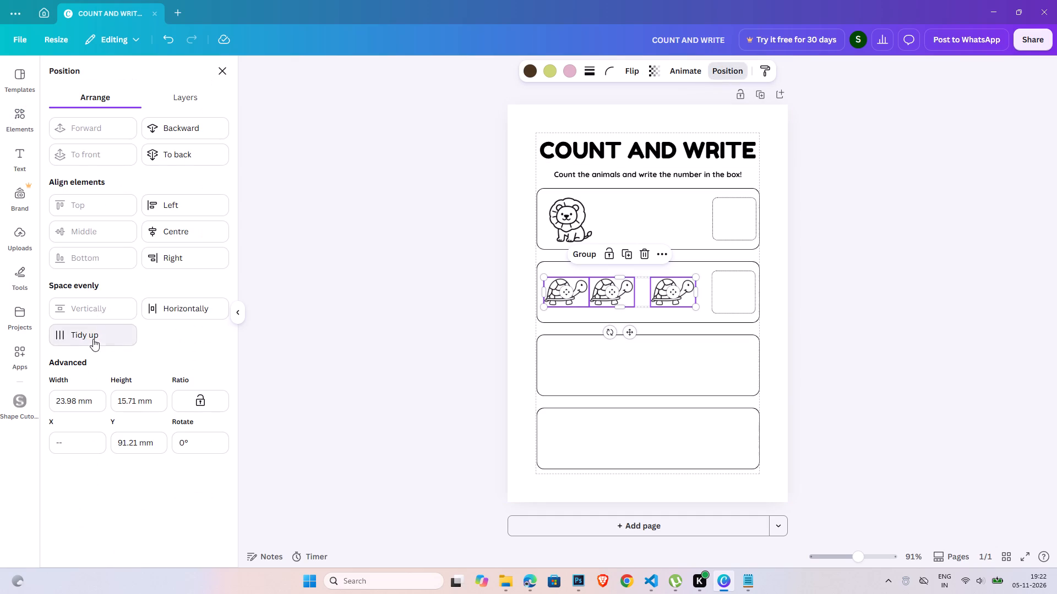
double_click(813, 343)
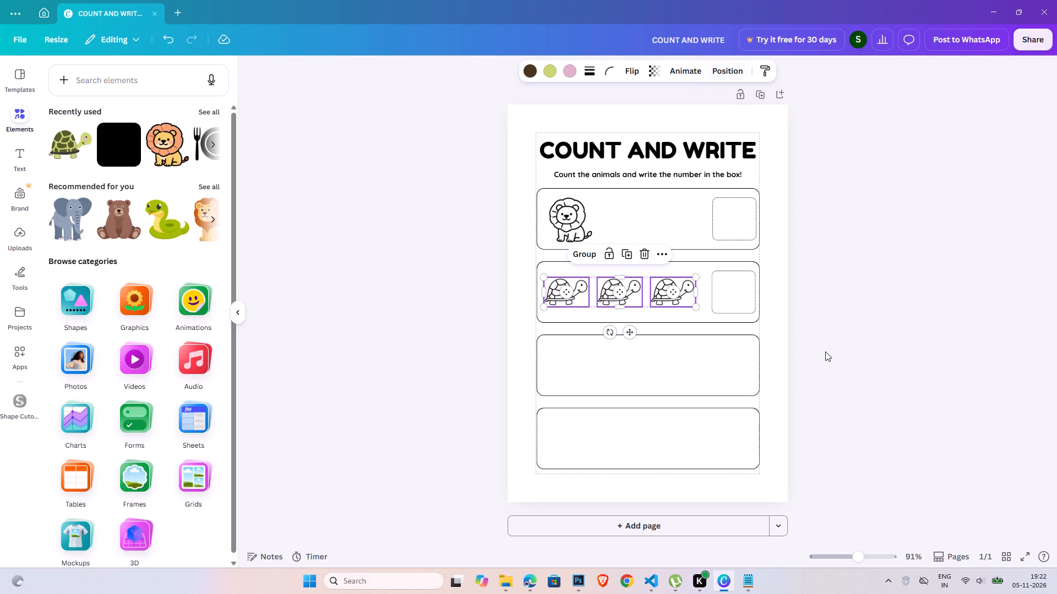
click(825, 351)
Add the recommended yellow puppy graphic, shrink it to fit, and place it at the left end of the third box.
click(209, 190)
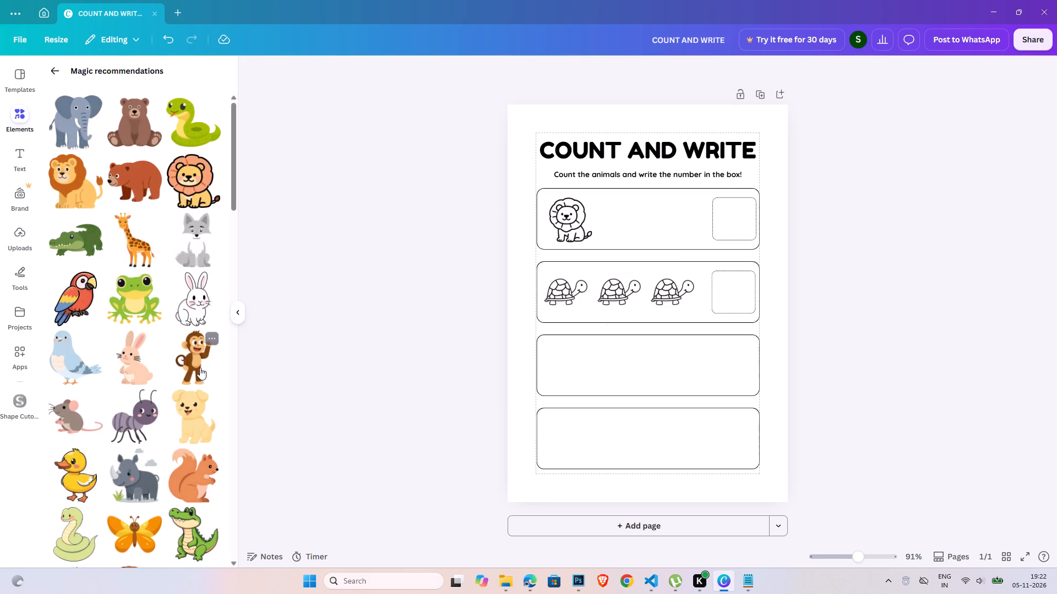
click(194, 411)
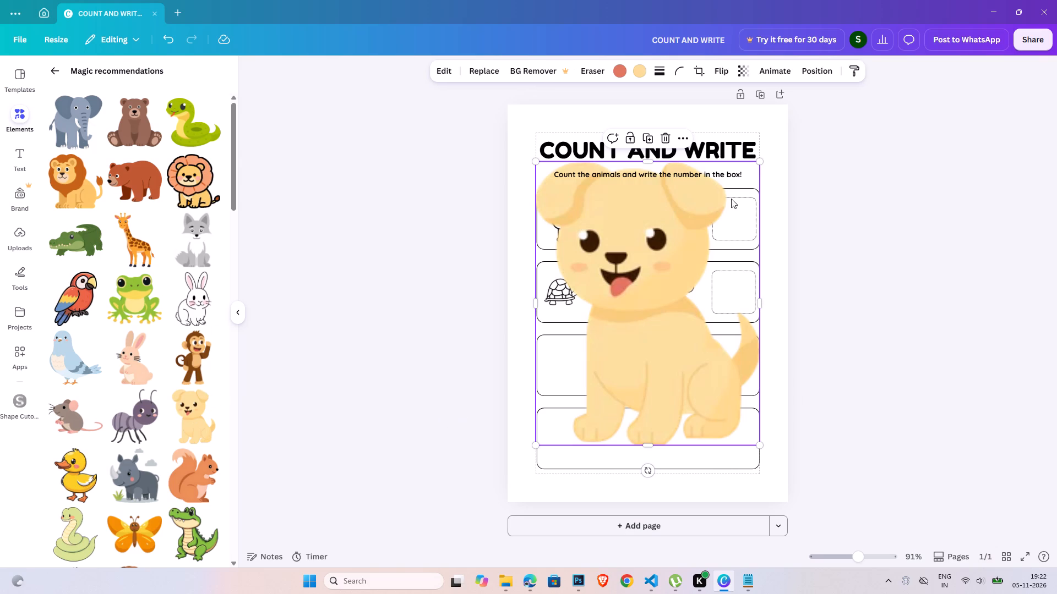
drag(760, 165, 585, 417)
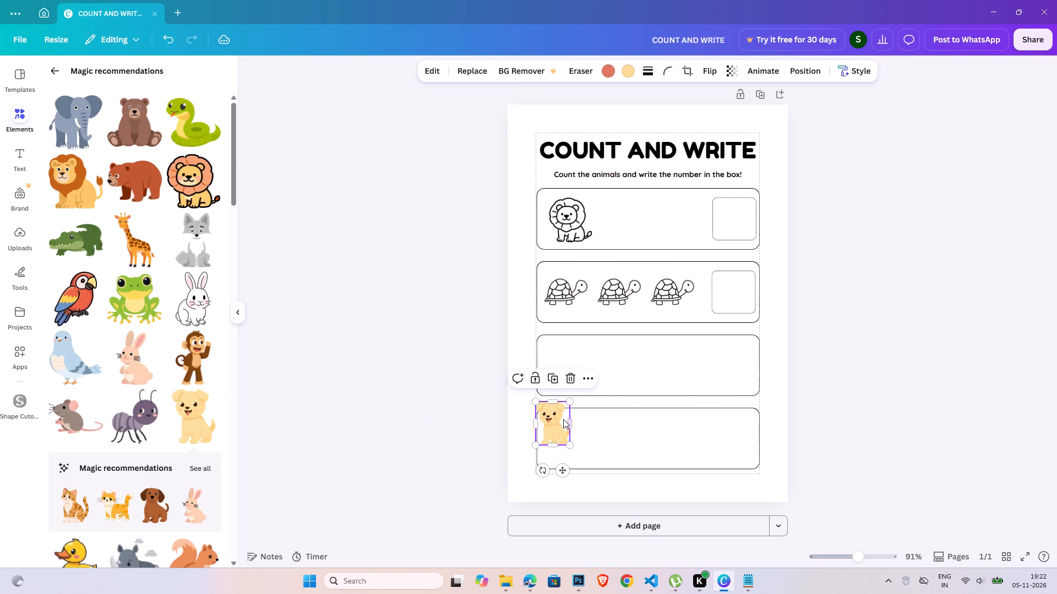
drag(552, 427, 559, 370)
Apply the Simple lined style match to the puppy graphic.
click(437, 65)
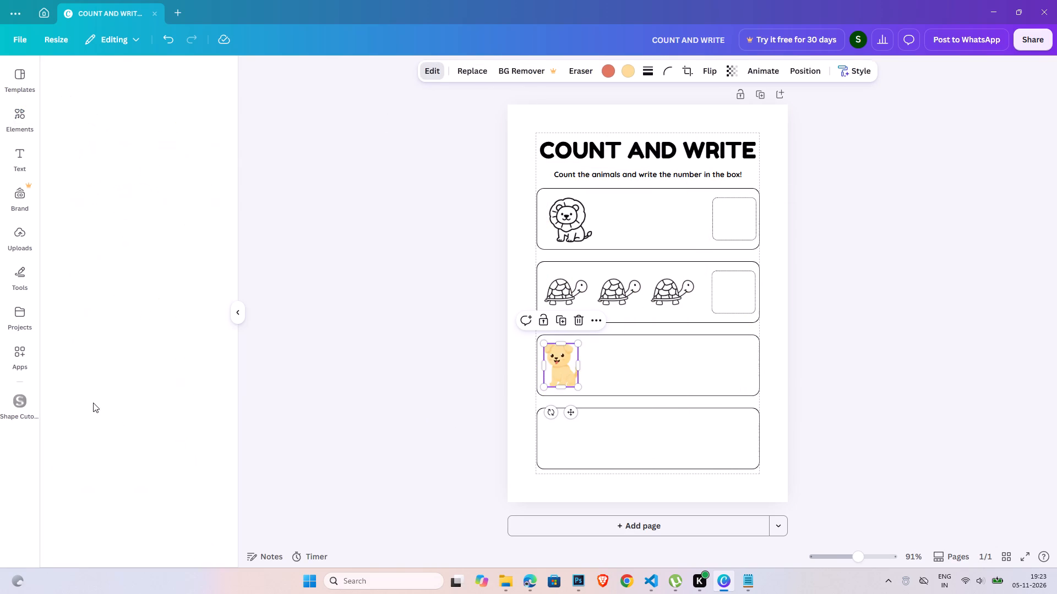
click(124, 340)
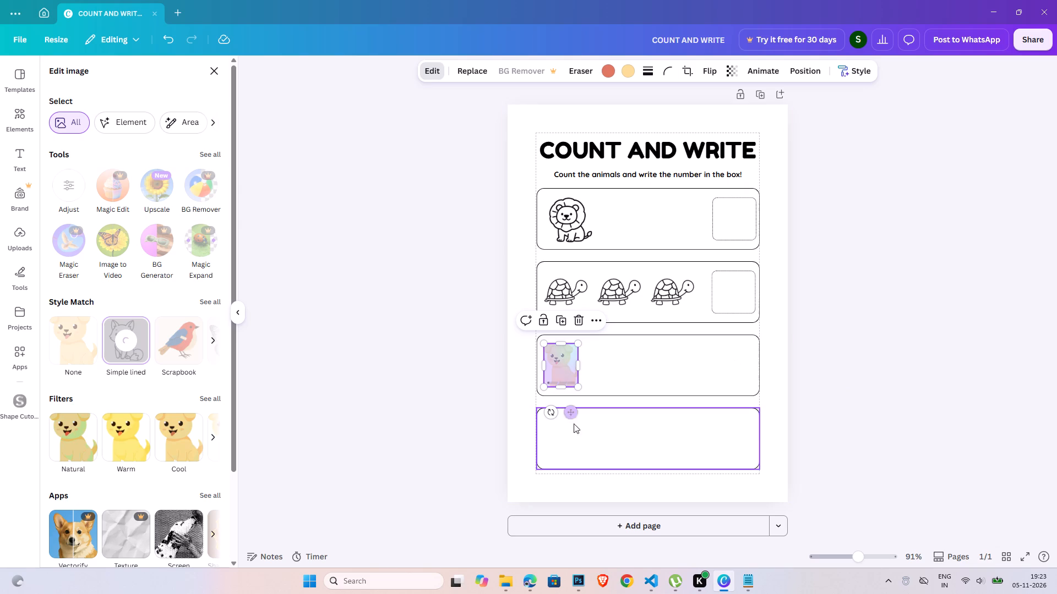
click(579, 433)
Add the recommended purple ant, shrink it to about 22 mm wide, and place it at the left end of the fourth box.
scroll(164, 457, down, 2)
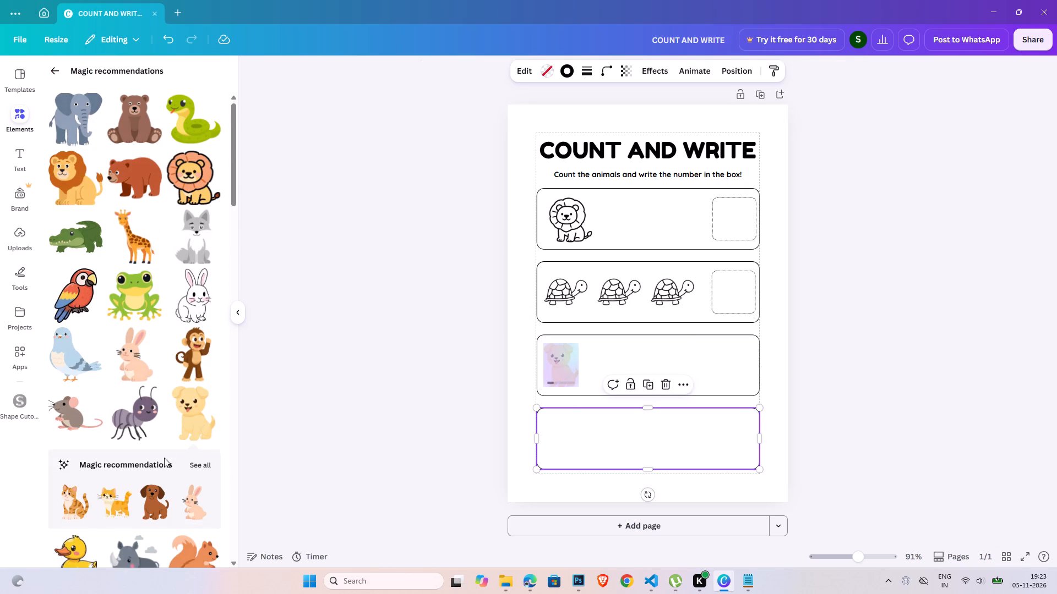
scroll(164, 458, down, 2)
click(144, 205)
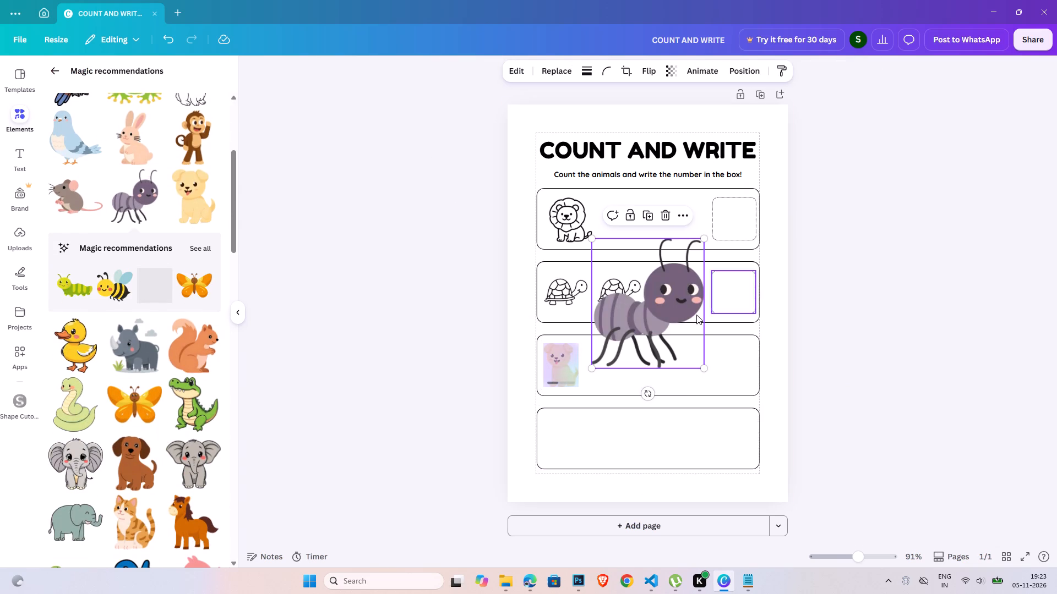
drag(679, 317, 626, 488)
drag(652, 539, 604, 436)
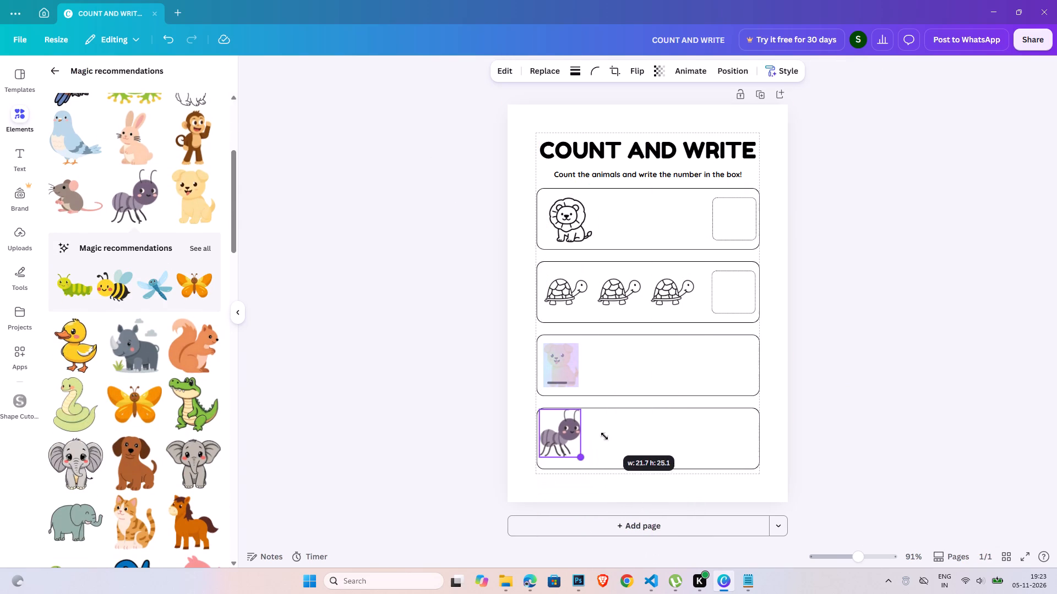
drag(604, 436, 604, 437)
Apply the Simple lined style match to the ant graphic.
click(569, 432)
click(515, 73)
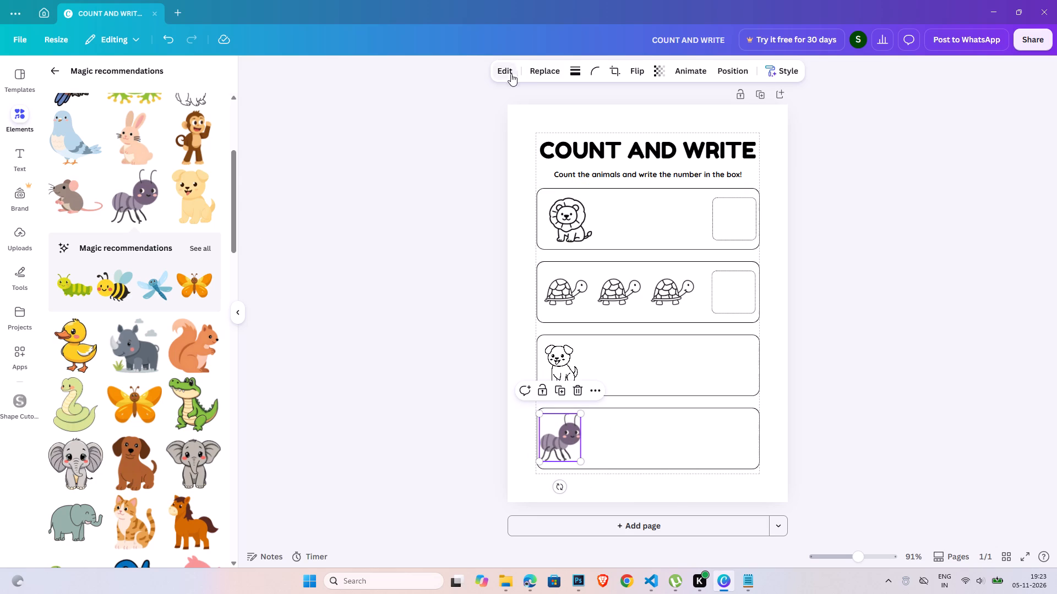
click(117, 328)
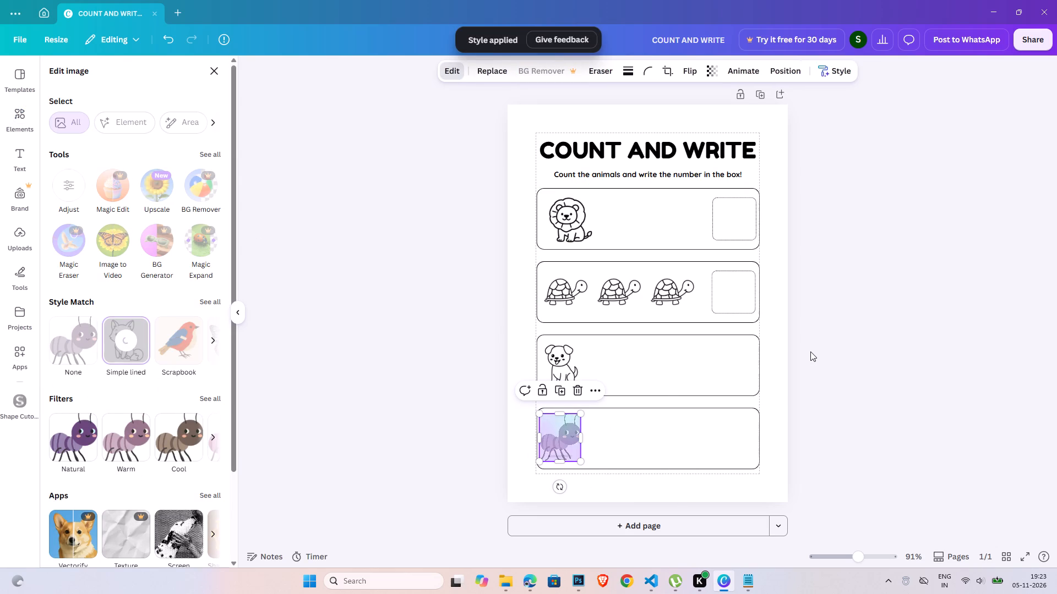
click(810, 351)
Enlarge the line-art puppy slightly, duplicate it, and place the copy beside it in the third box.
click(566, 359)
click(577, 387)
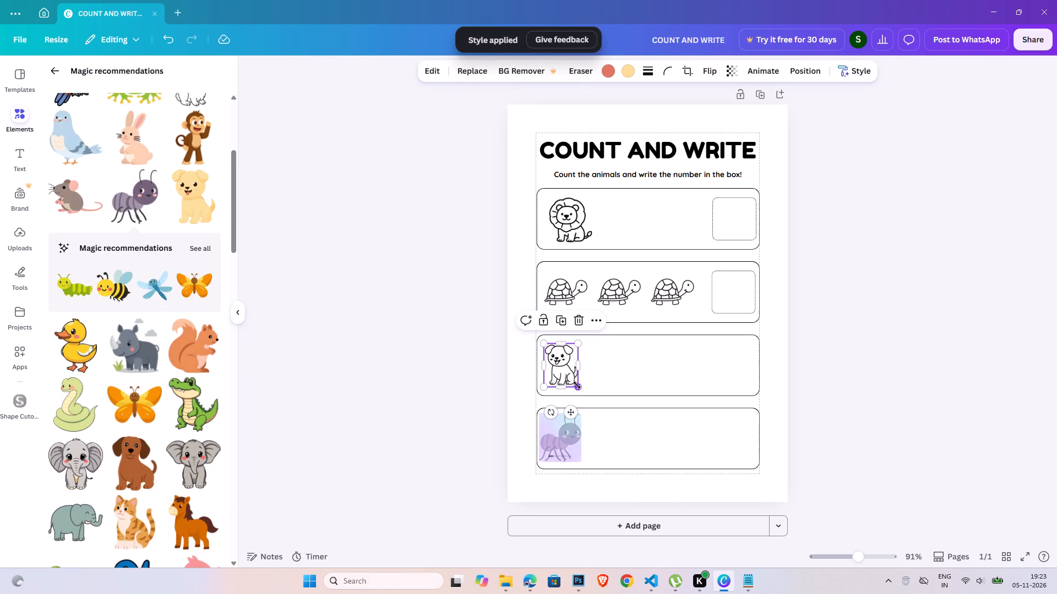
key(ctrl+c)
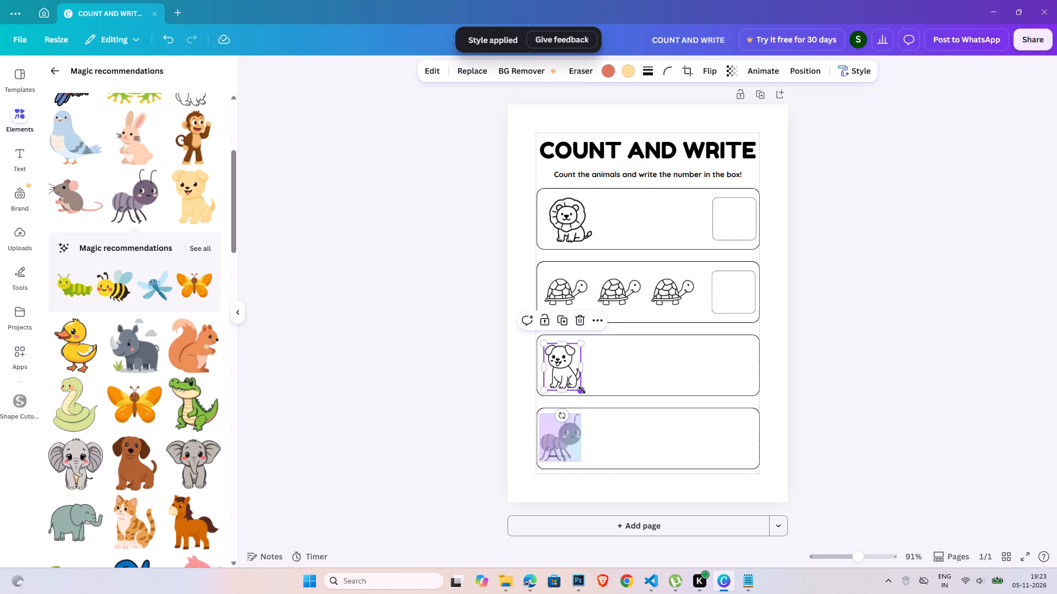
key(ctrl+v)
drag(570, 375, 615, 363)
click(813, 365)
Copy the second box's answer square into the right end of the third box and align it to the box's vertical middle.
click(738, 293)
key(ctrl+c)
key(ctrl+v)
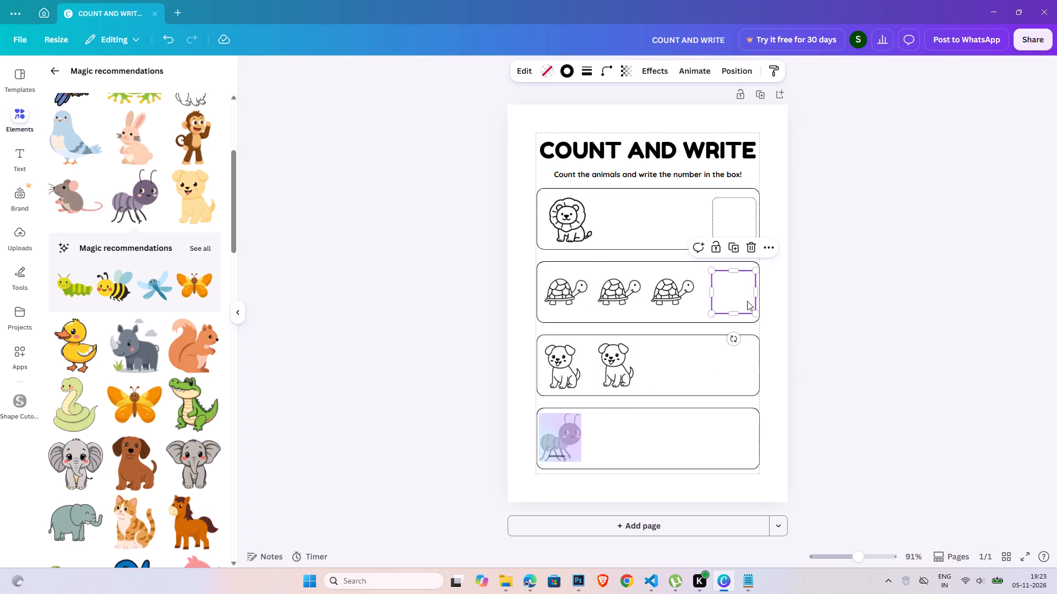
drag(747, 302, 738, 366)
click(697, 351)
shift+click(739, 360)
click(759, 73)
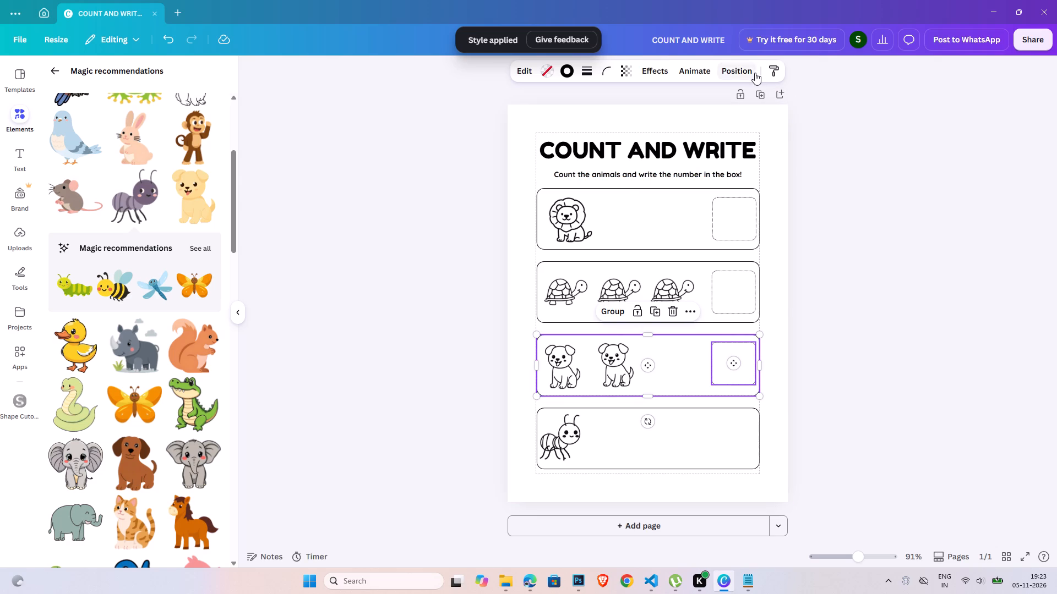
click(755, 73)
click(85, 236)
double_click(795, 395)
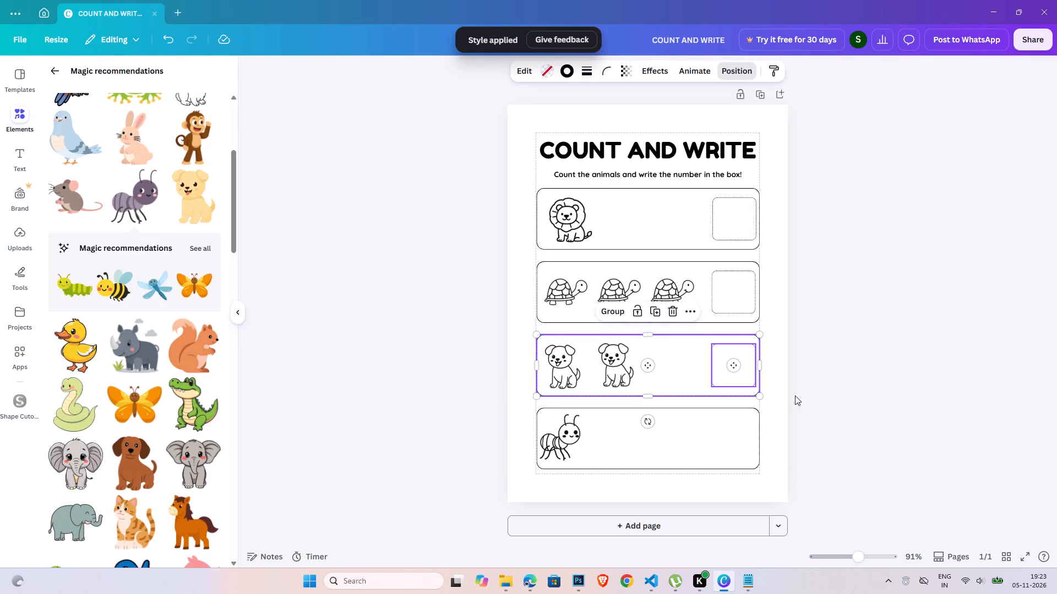
Copy the third box's answer square into the right end of the fourth box and align it to the box's vertical middle.
click(747, 354)
key(ctrl+c)
key(ctrl+v)
drag(739, 364, 731, 432)
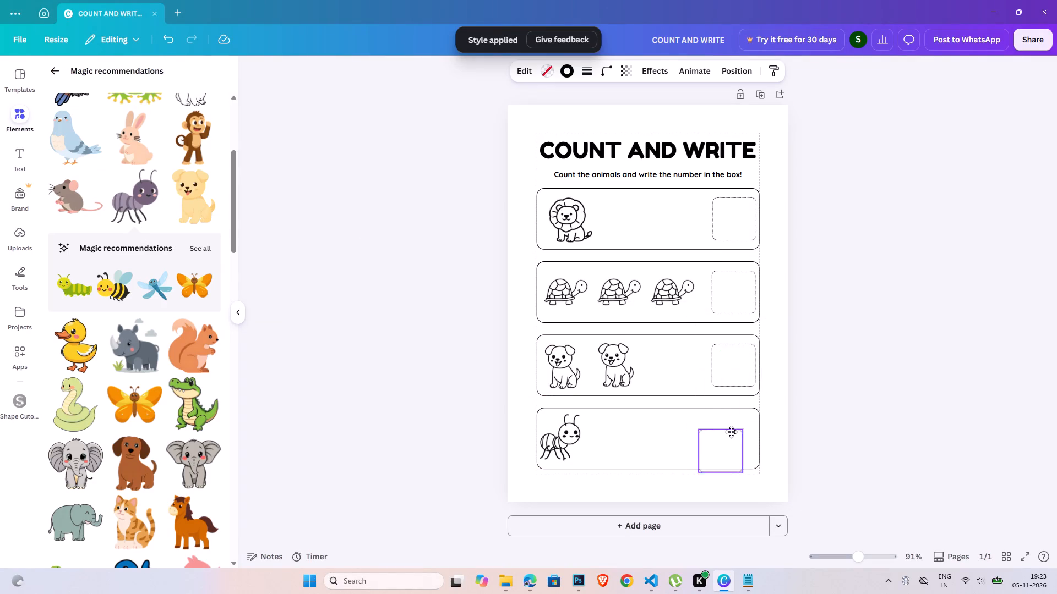
drag(731, 432, 728, 427)
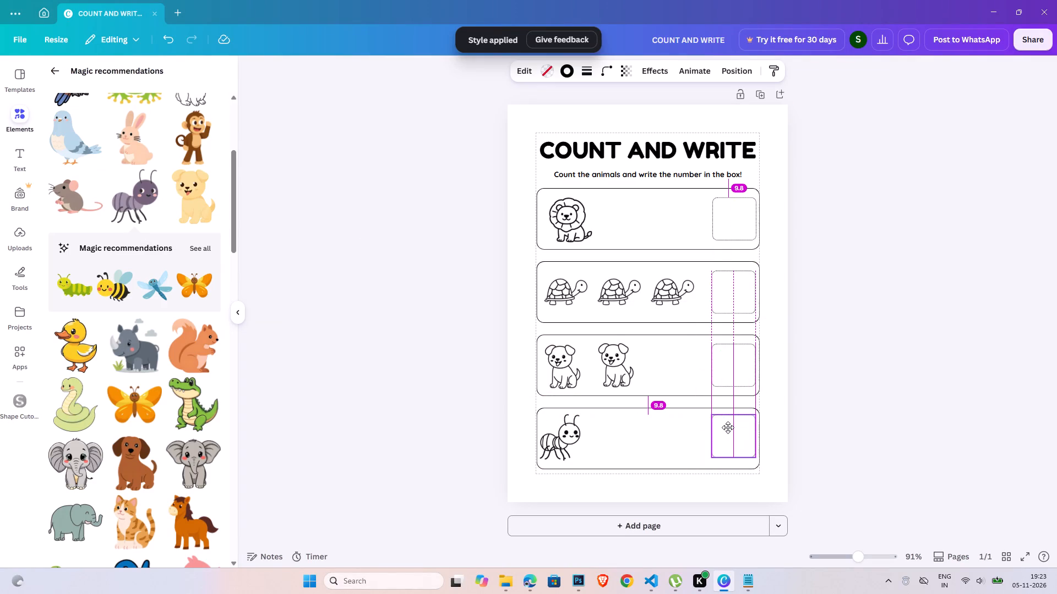
drag(728, 427, 731, 431)
click(708, 440)
click(663, 451)
shift+click(716, 445)
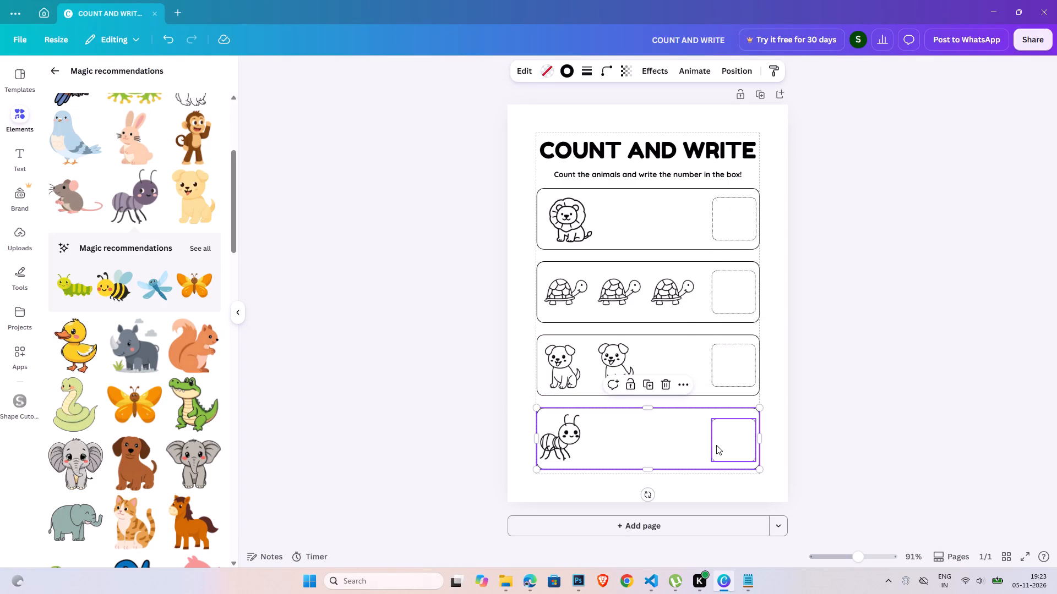
click(743, 70)
click(103, 240)
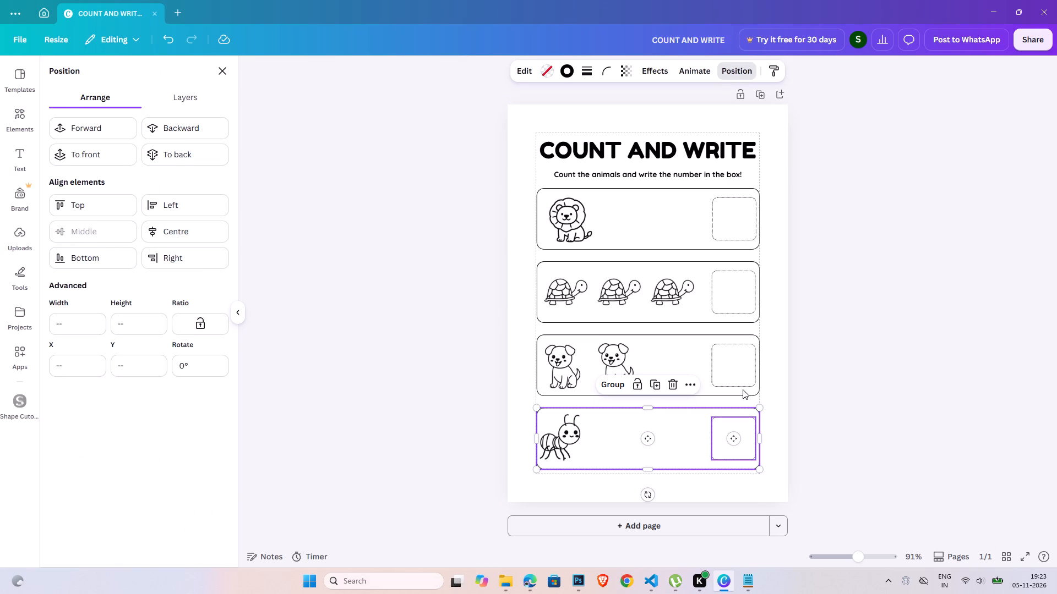
double_click(794, 392)
Shrink the line-art ant to roughly two thirds of its size at the left end of the fourth box.
click(547, 431)
click(563, 435)
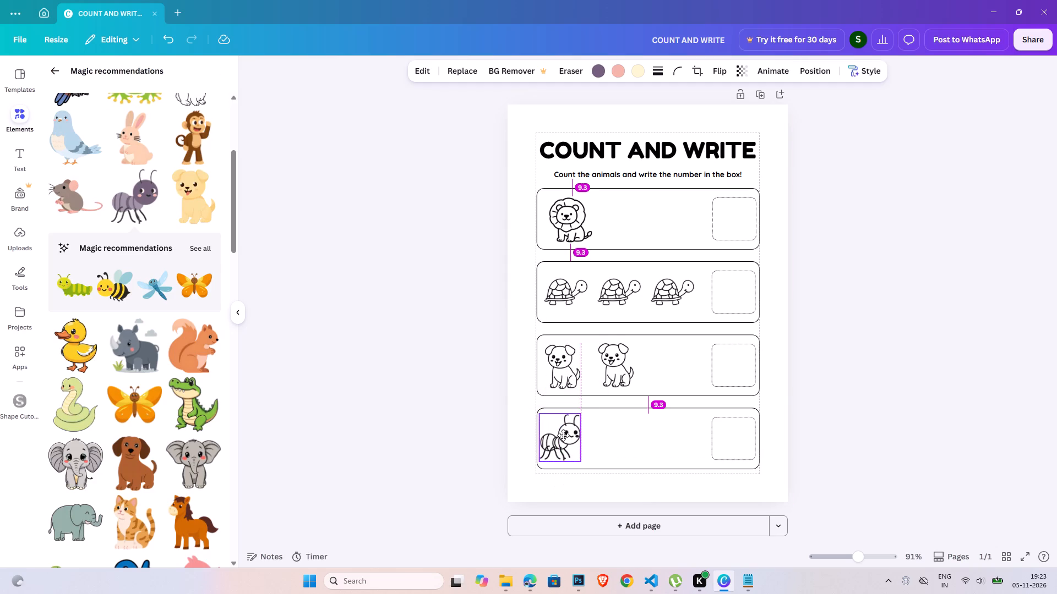
drag(585, 414, 566, 434)
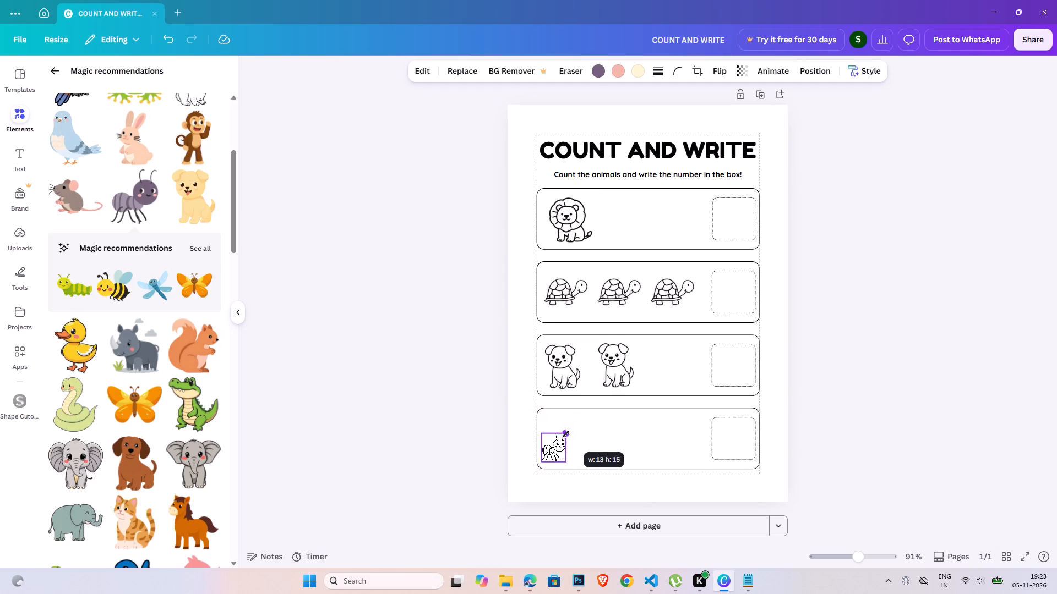
drag(566, 434, 573, 431)
click(558, 442)
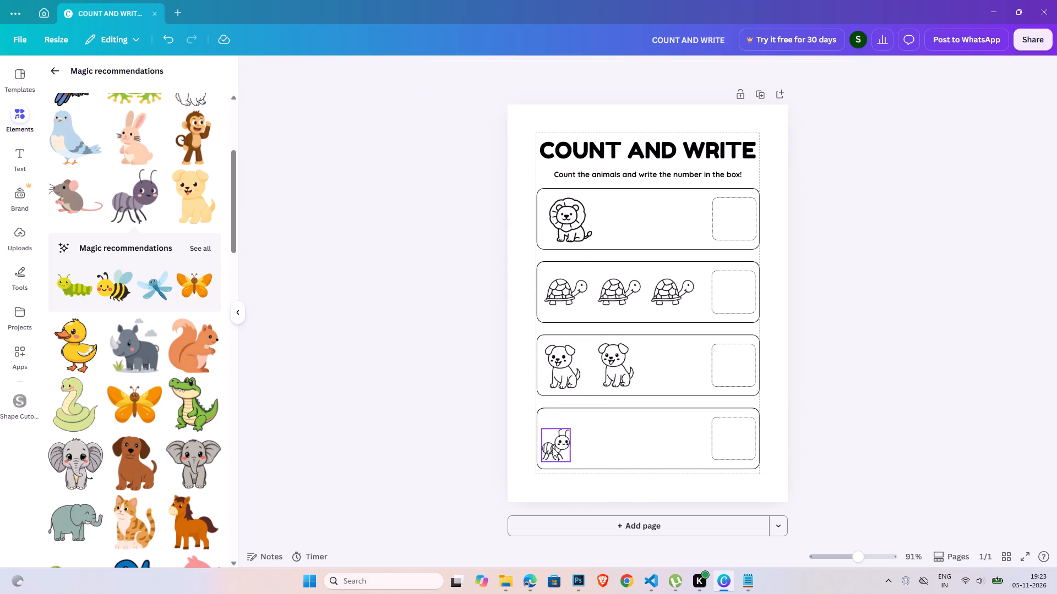
Duplicate the small ant twice, placing one copy higher and the other lower to start a zigzag in the fourth box.
click(551, 448)
key(ctrl+c)
key(ctrl+v)
drag(564, 454, 593, 428)
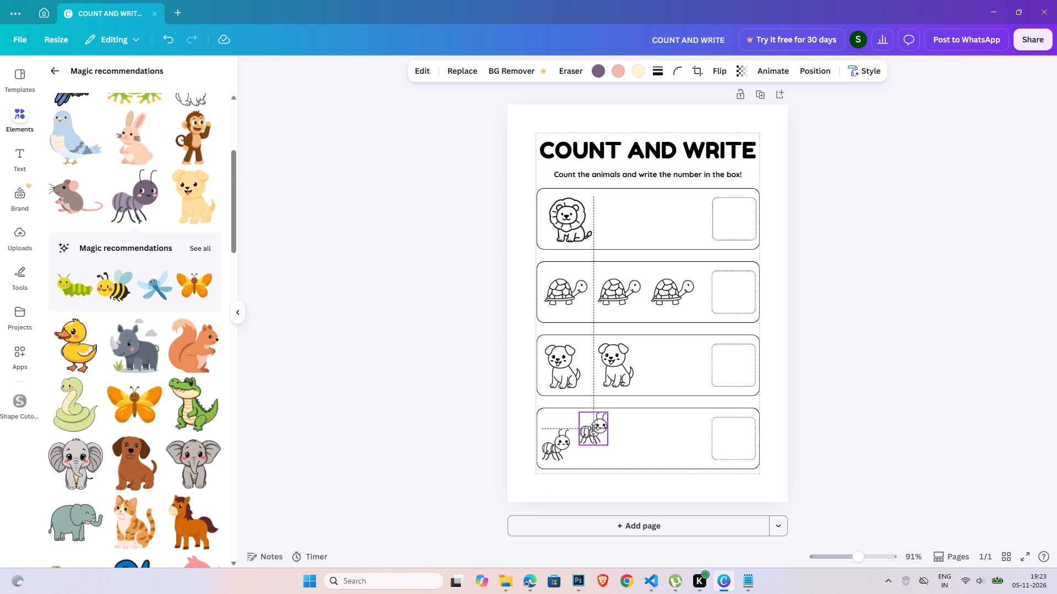
drag(593, 428, 587, 428)
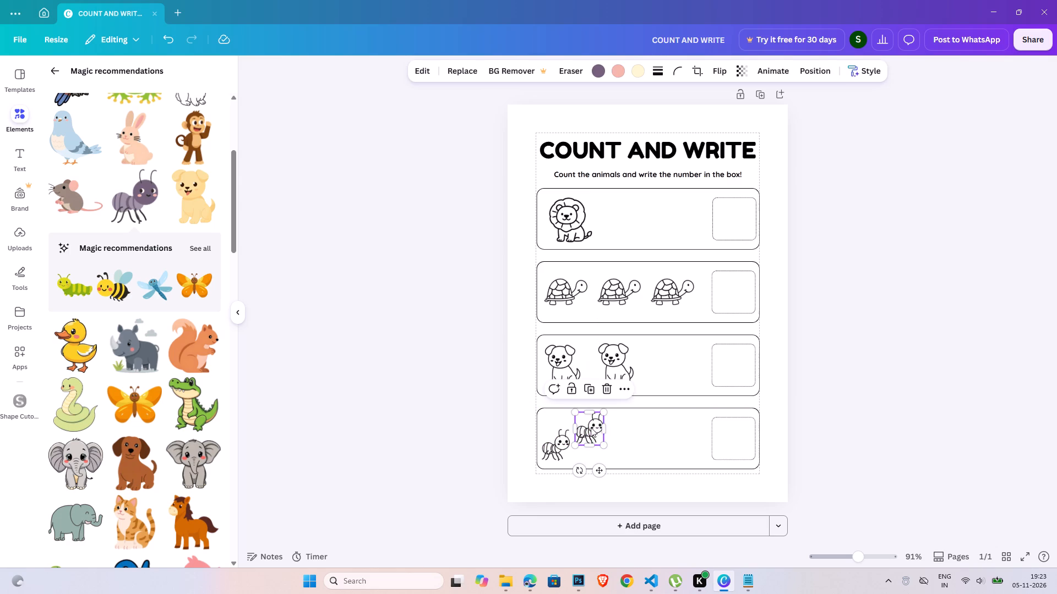
key(ctrl+c)
key(ctrl+v)
drag(596, 432, 612, 446)
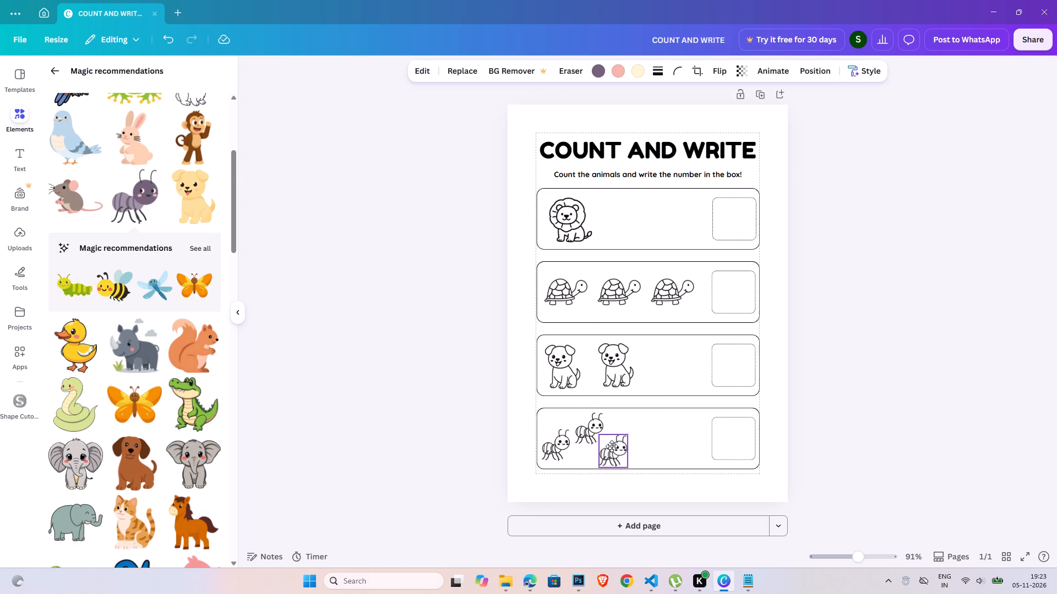
drag(612, 446, 613, 444)
Add two more ant copies, one higher and one lower, continuing the zigzag towards the fourth box's answer square.
key(ctrl+c)
key(ctrl+v)
drag(622, 457, 645, 446)
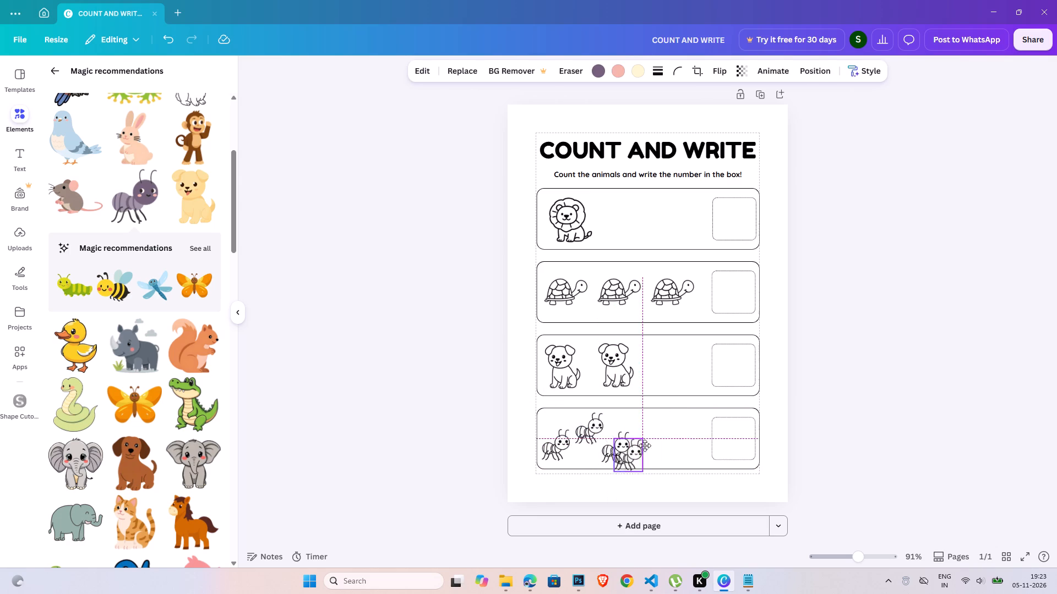
drag(645, 446, 644, 426)
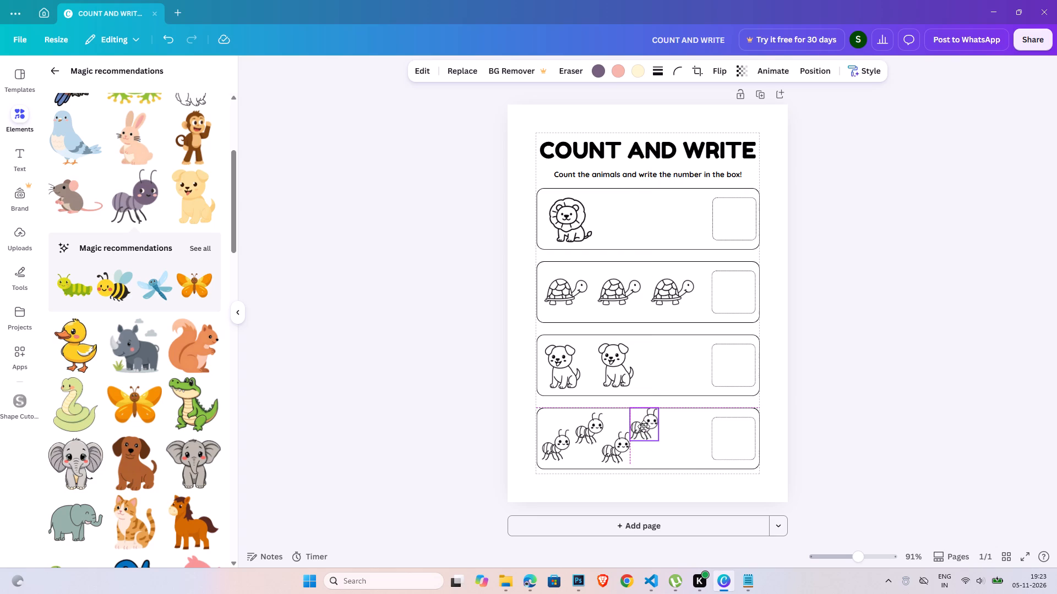
drag(644, 426, 645, 429)
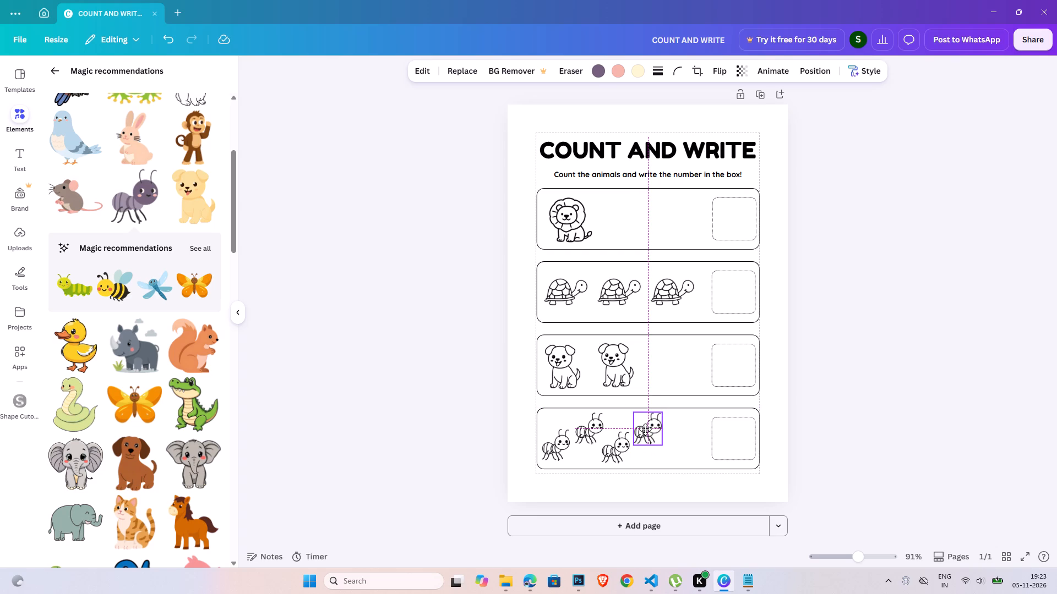
drag(645, 429, 646, 428)
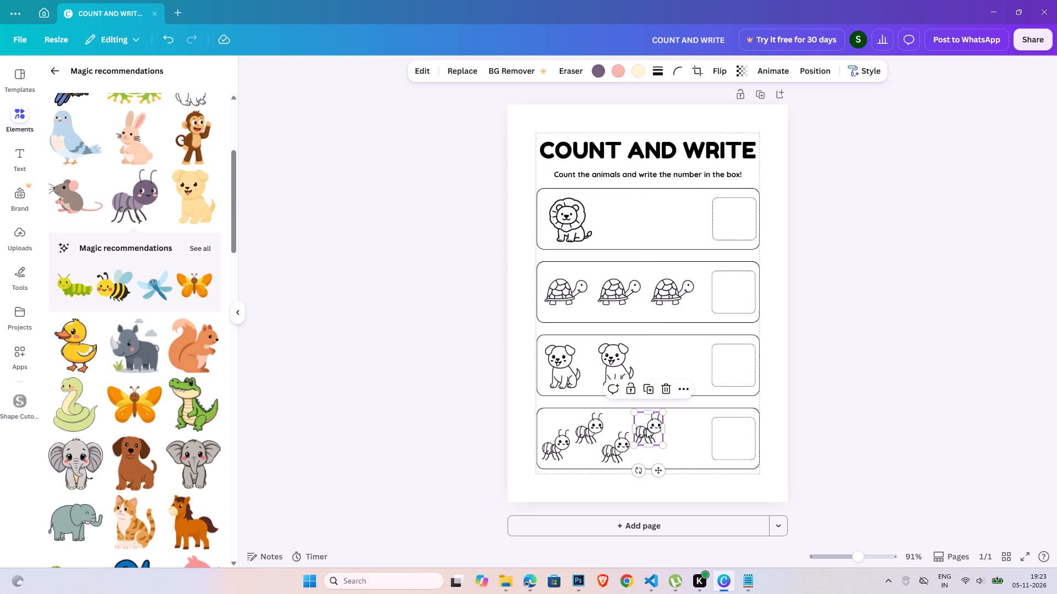
click(936, 469)
click(654, 438)
key(Up)
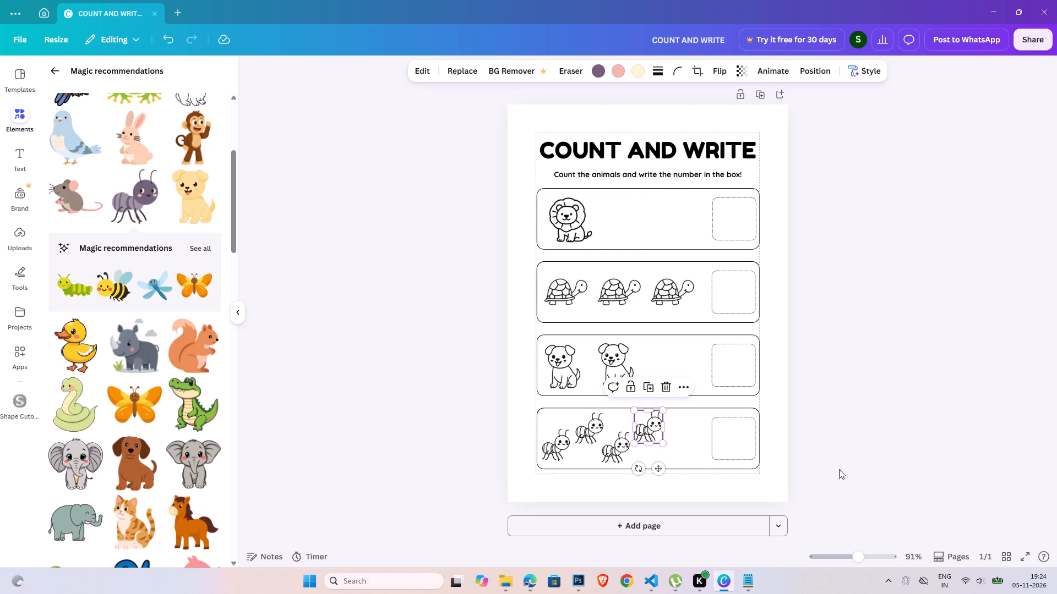
key(ctrl+c)
key(ctrl+v)
drag(652, 432, 675, 450)
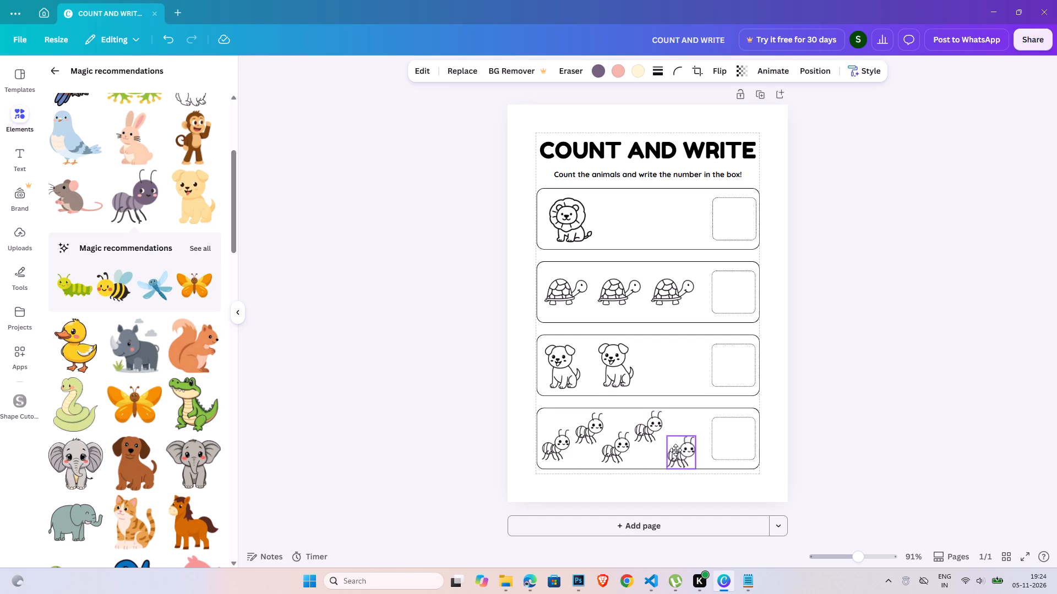
drag(675, 450, 673, 447)
click(930, 435)
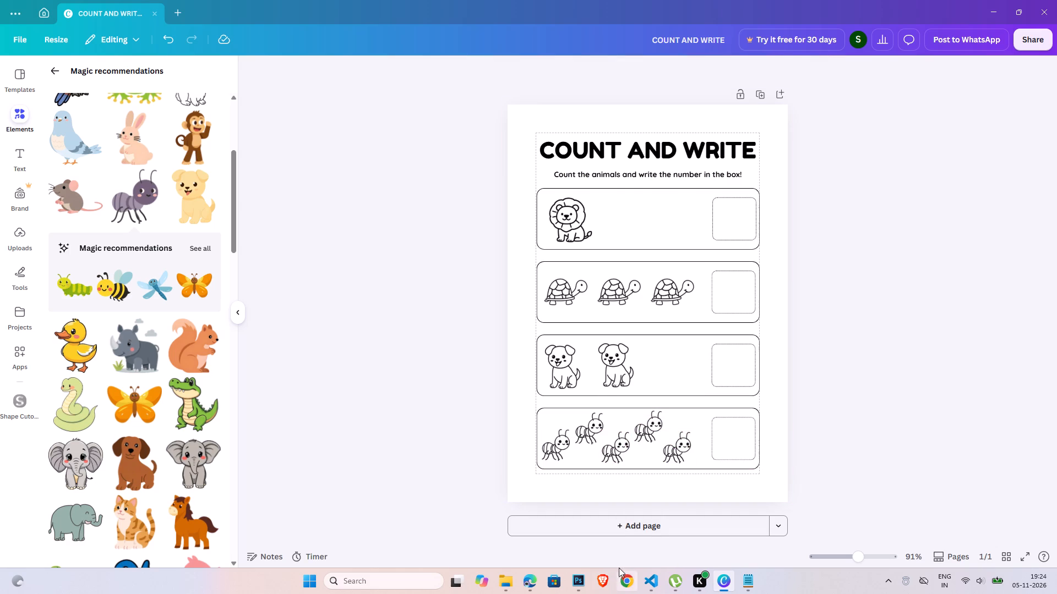
Duplicate the finished Count and Write page as a second page.
click(764, 96)
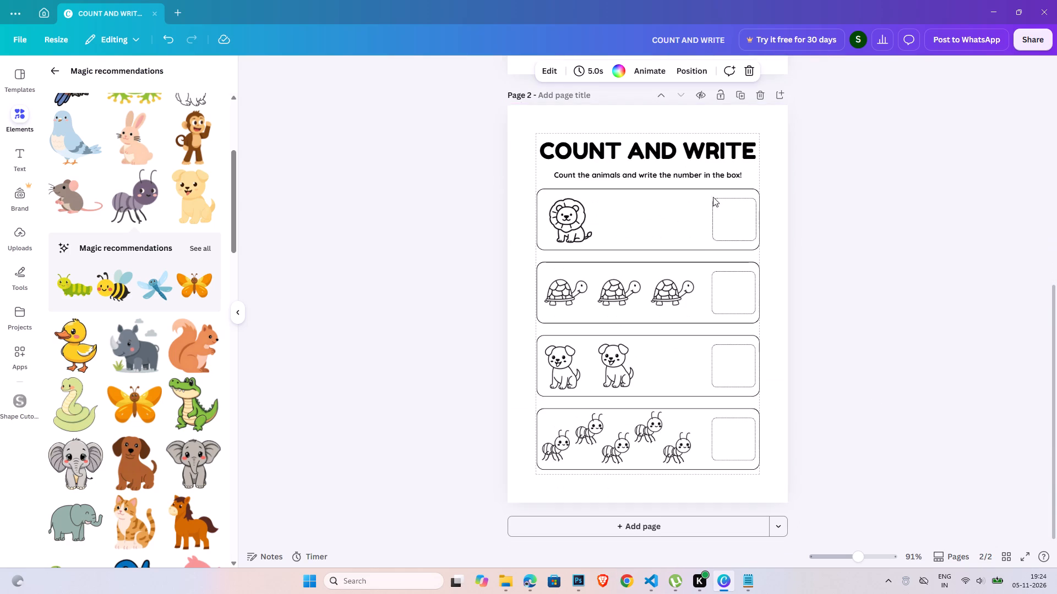
Delete the COUNT AND WRITE title and the instruction line from page 2.
click(681, 148)
key(Delete)
click(684, 167)
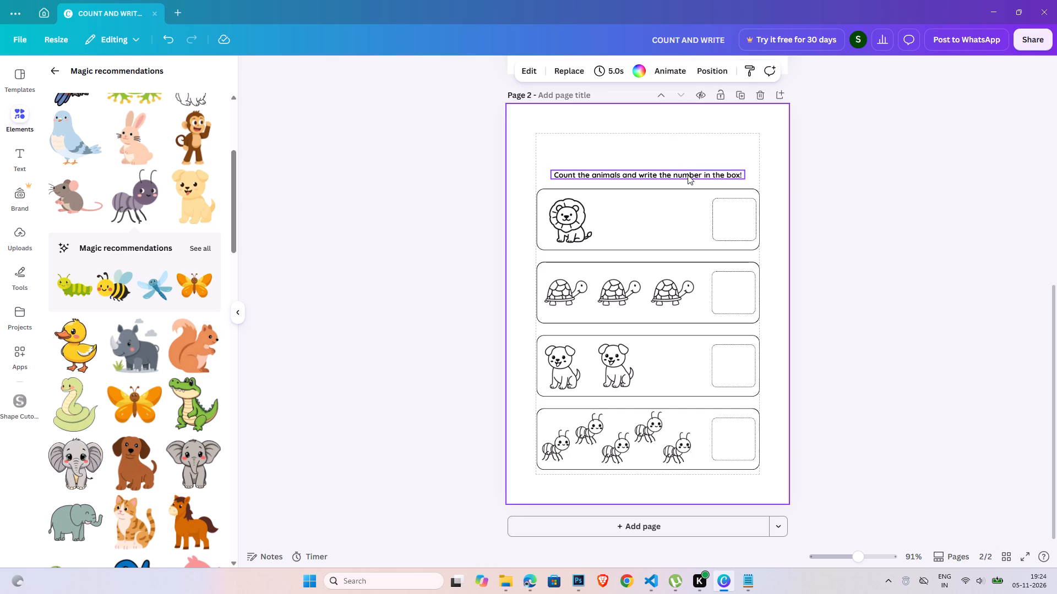
click(688, 175)
key(Delete)
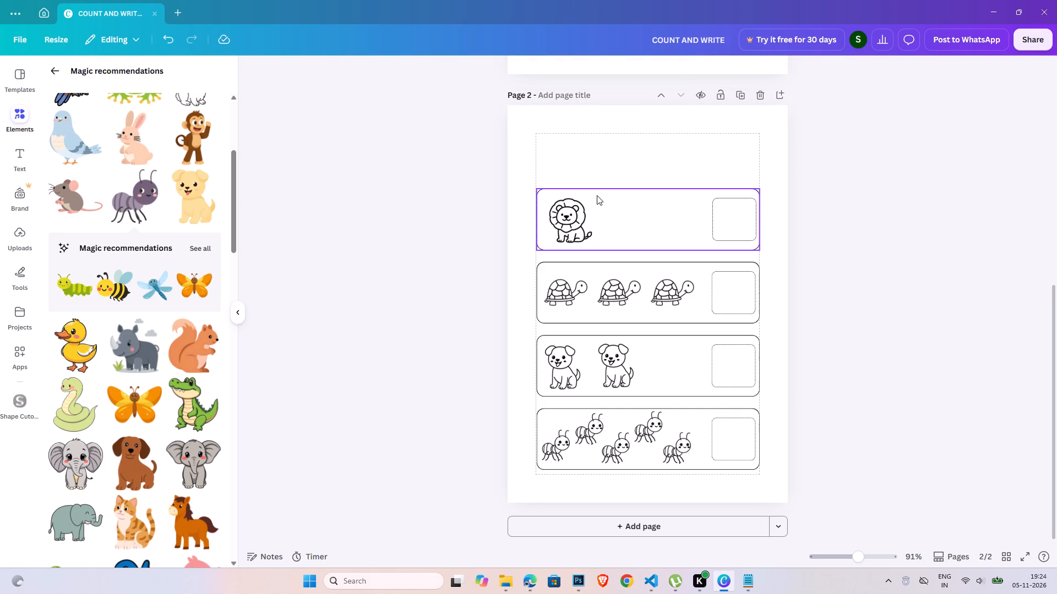
Copy the lion's box with its answer square, without the lion, and place the copy above it at page 2's upper margin.
click(597, 193)
shift+click(720, 221)
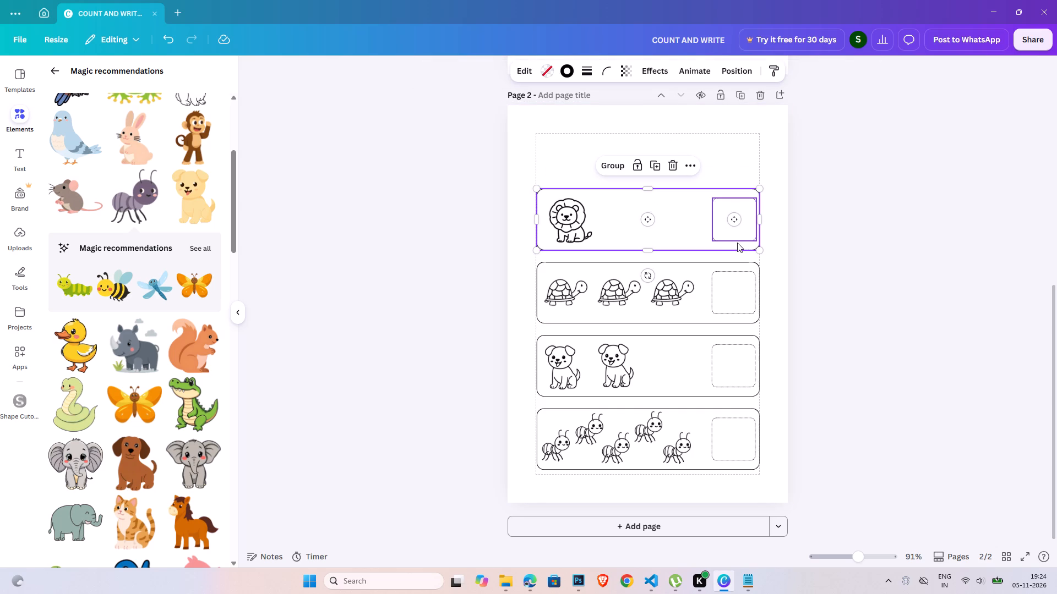
key(ctrl+c)
key(ctrl+v)
drag(691, 241, 685, 173)
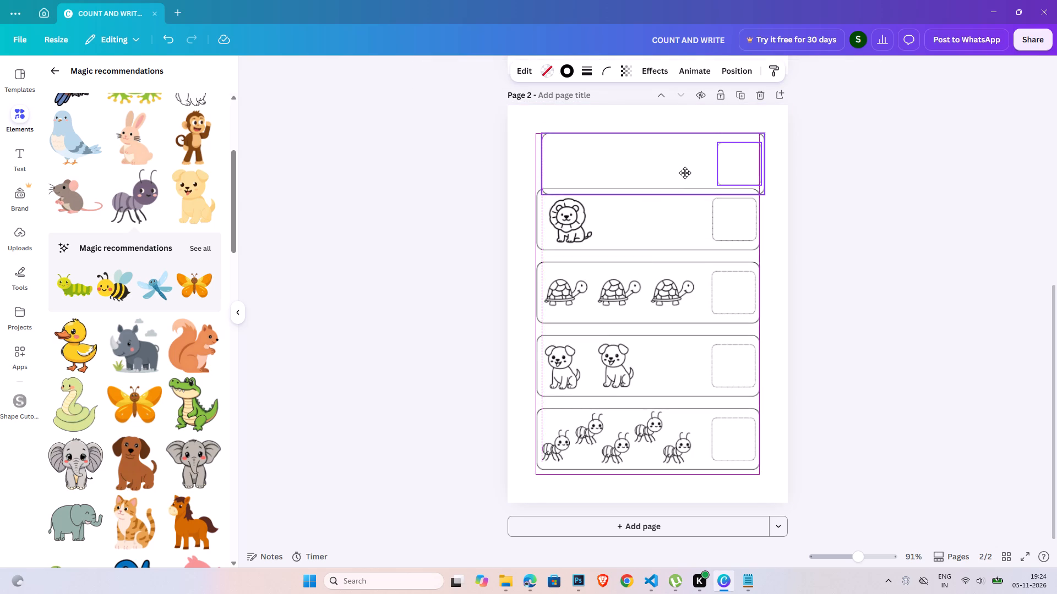
drag(685, 173, 684, 174)
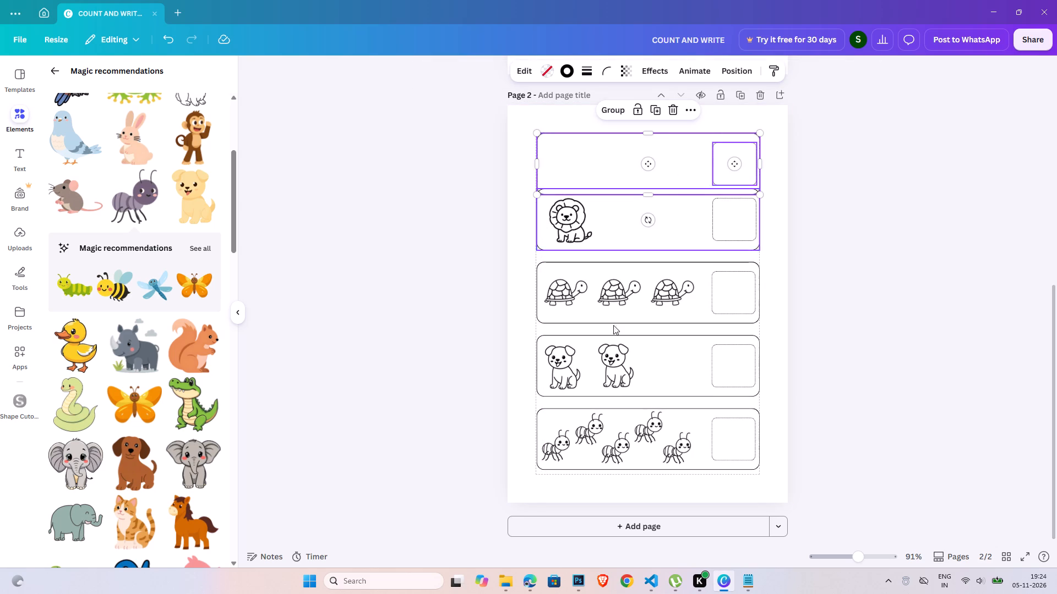
shift+click(541, 423)
click(944, 334)
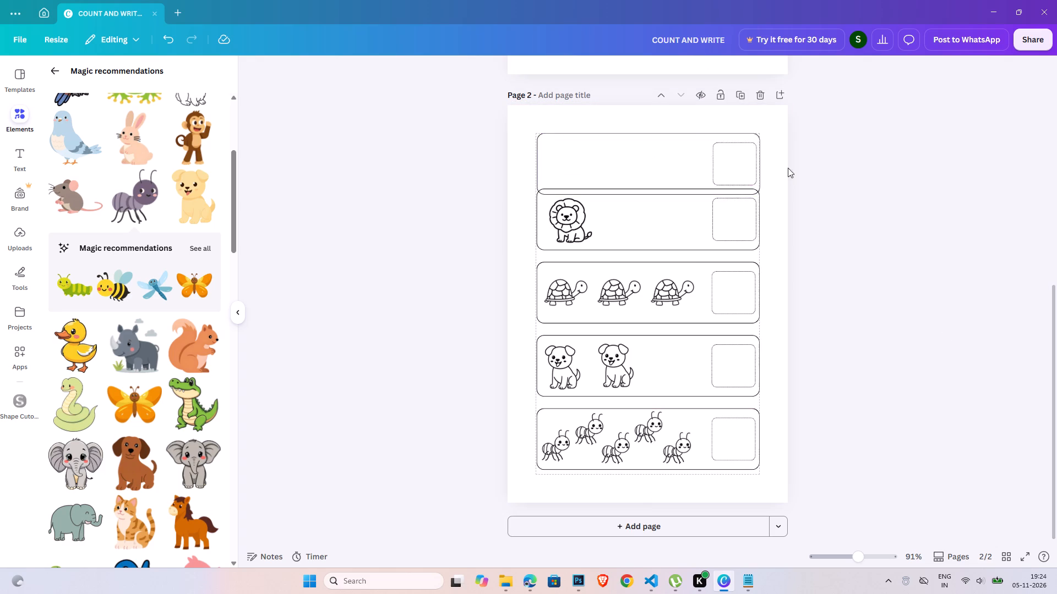
Group the empty box, the lion's box and the turtles' box each with its own answer square.
click(647, 141)
shift+click(719, 162)
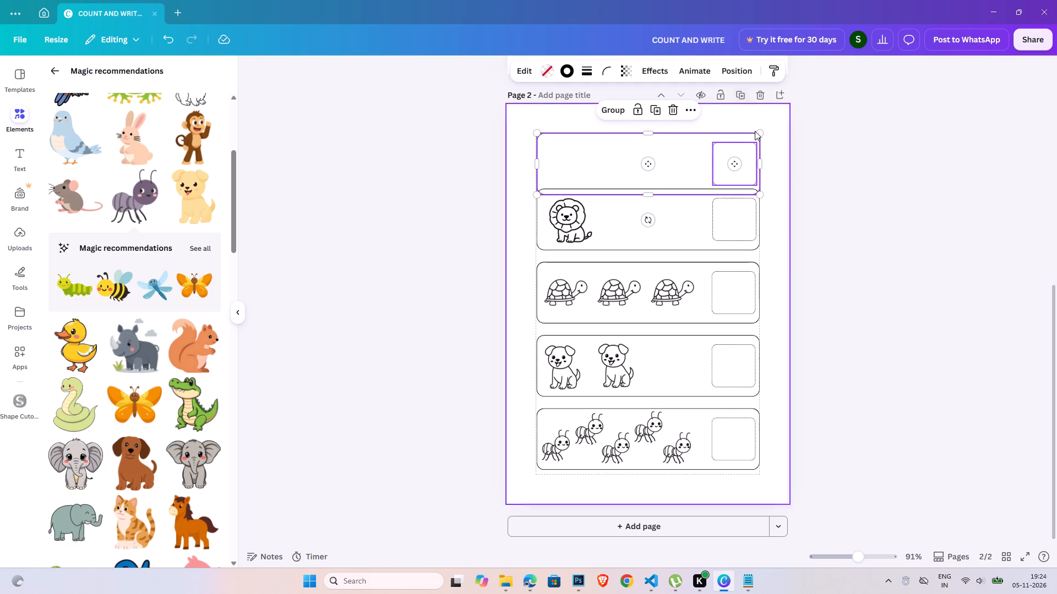
click(619, 109)
click(685, 233)
shift+click(717, 226)
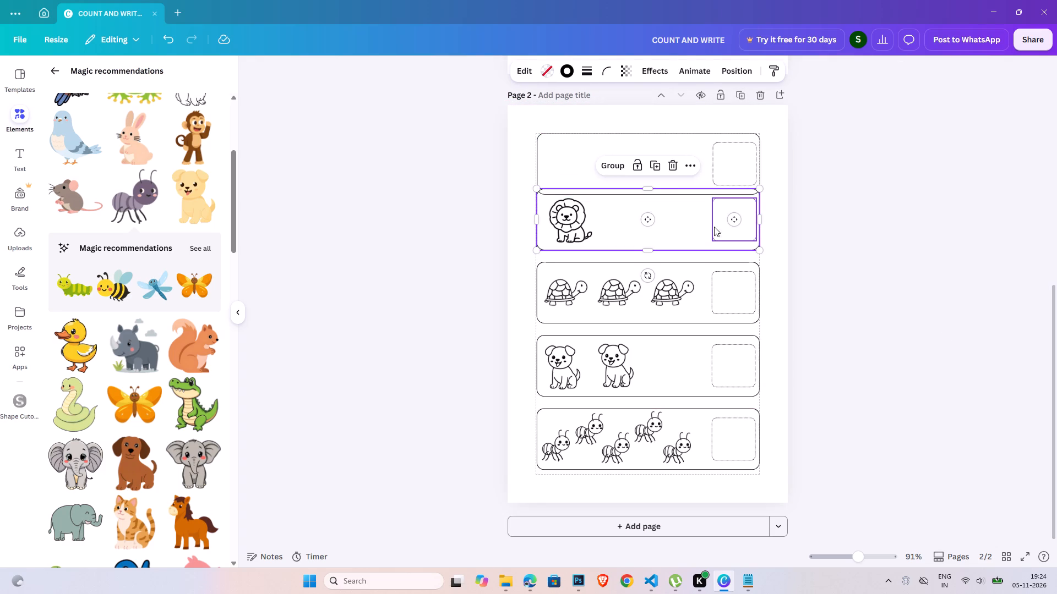
click(613, 163)
click(702, 316)
shift+click(722, 307)
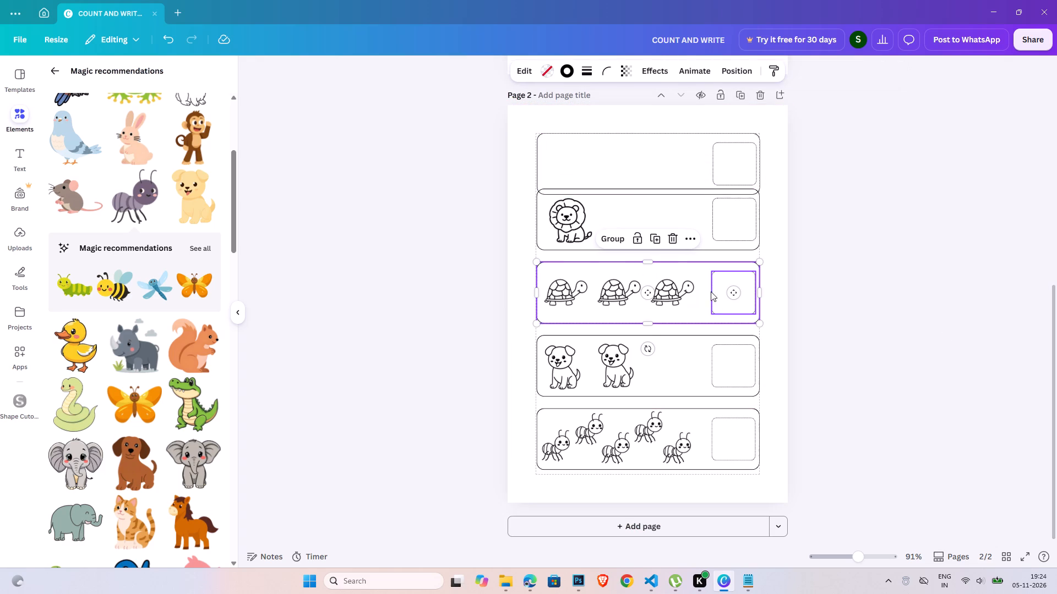
click(609, 239)
Group the puppies' box and the ants' box each with its own answer square.
click(681, 349)
shift+click(740, 360)
click(614, 309)
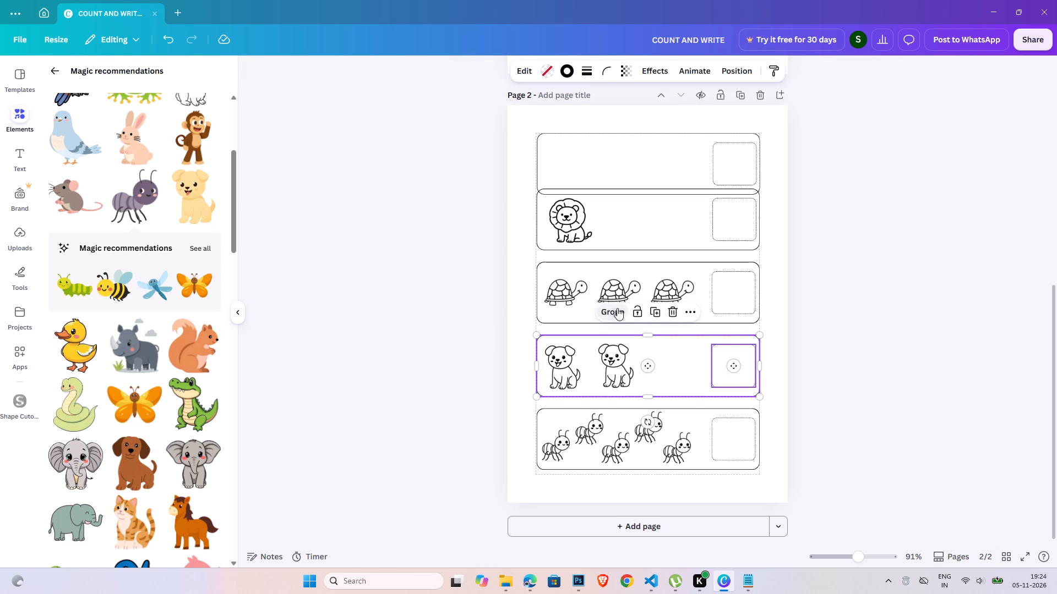
click(711, 451)
click(705, 453)
shift+click(722, 447)
click(608, 381)
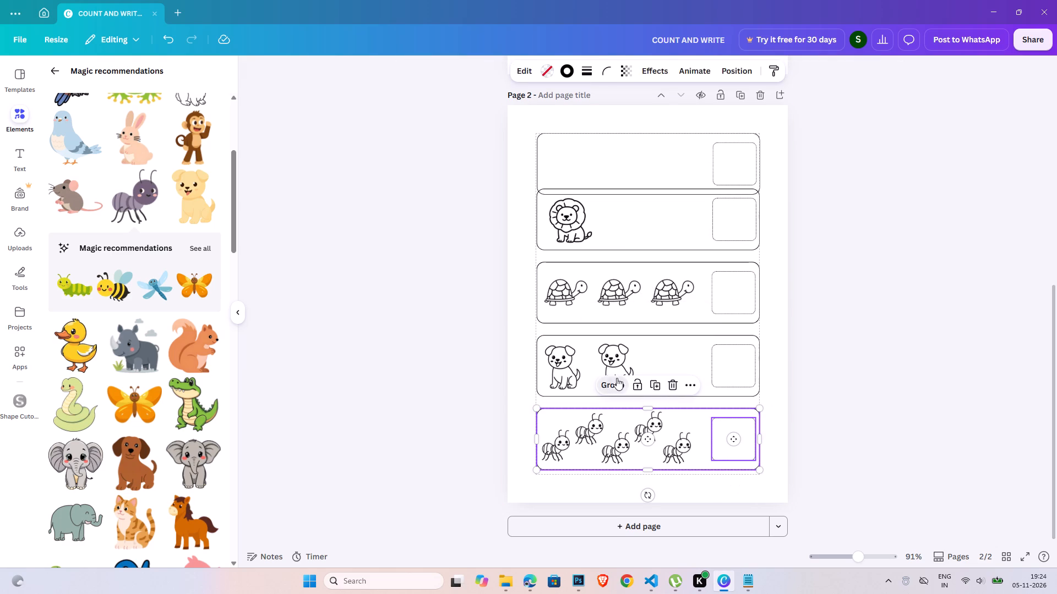
click(785, 395)
Select all five grouped boxes on page 2 and tidy them up into an aligned, evenly spaced column.
click(711, 436)
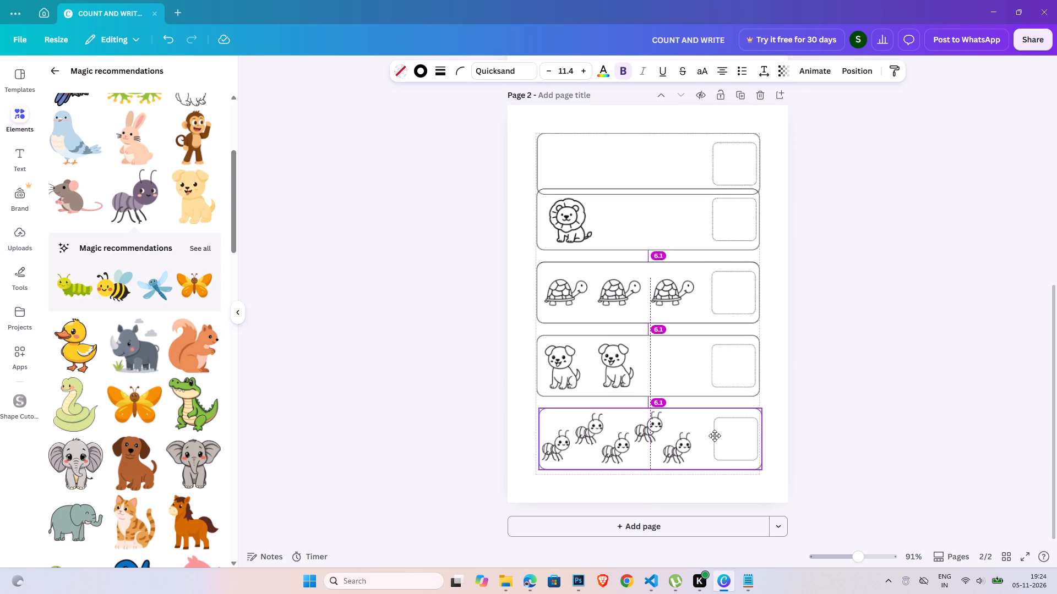
shift+click(690, 163)
click(880, 212)
click(686, 186)
shift+click(688, 235)
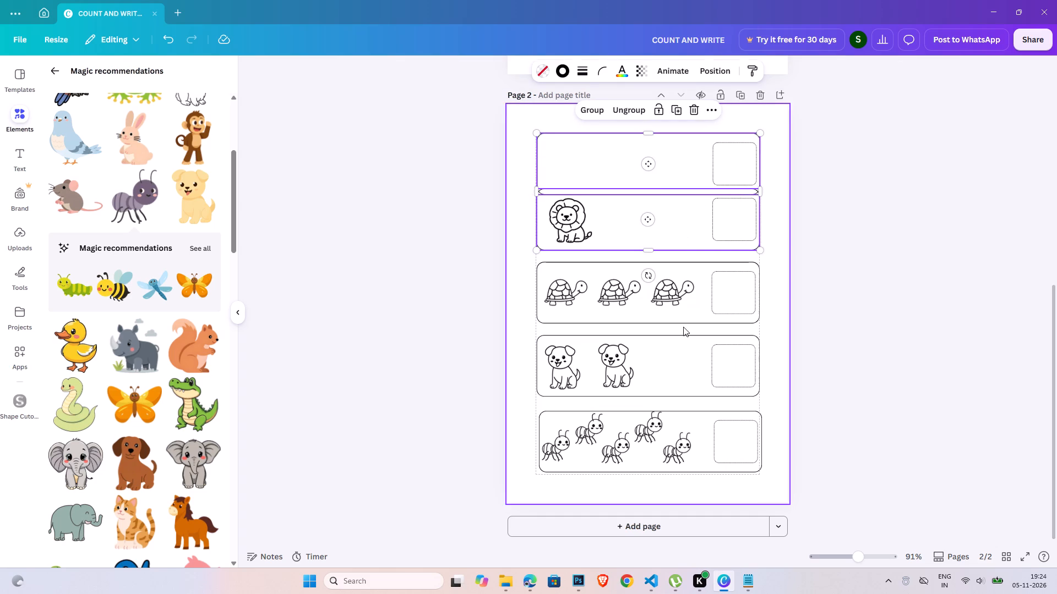
shift+click(713, 320)
shift+click(695, 361)
shift+click(715, 454)
click(720, 65)
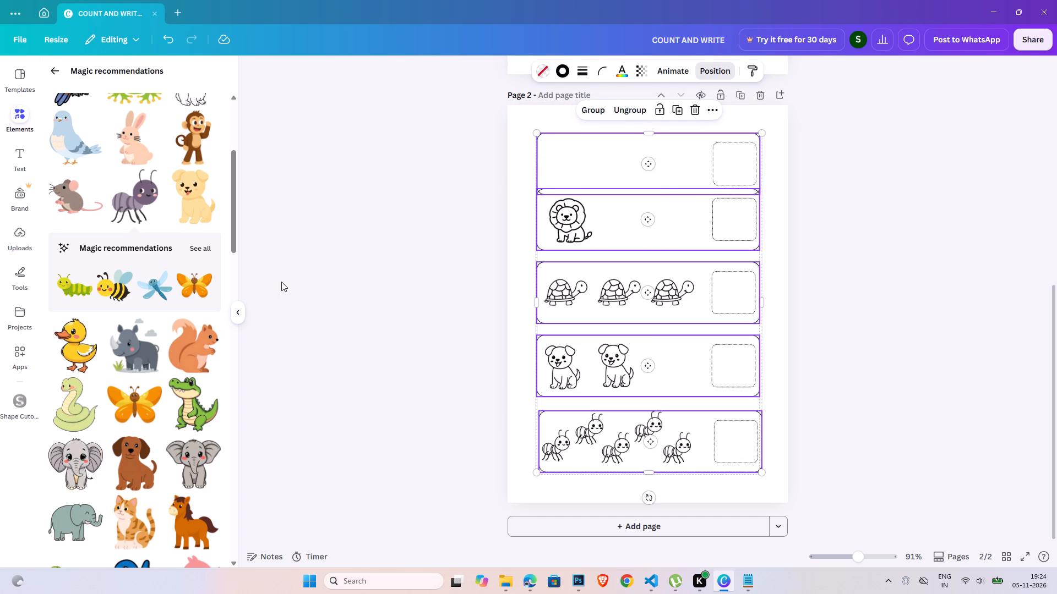
click(88, 330)
double_click(884, 351)
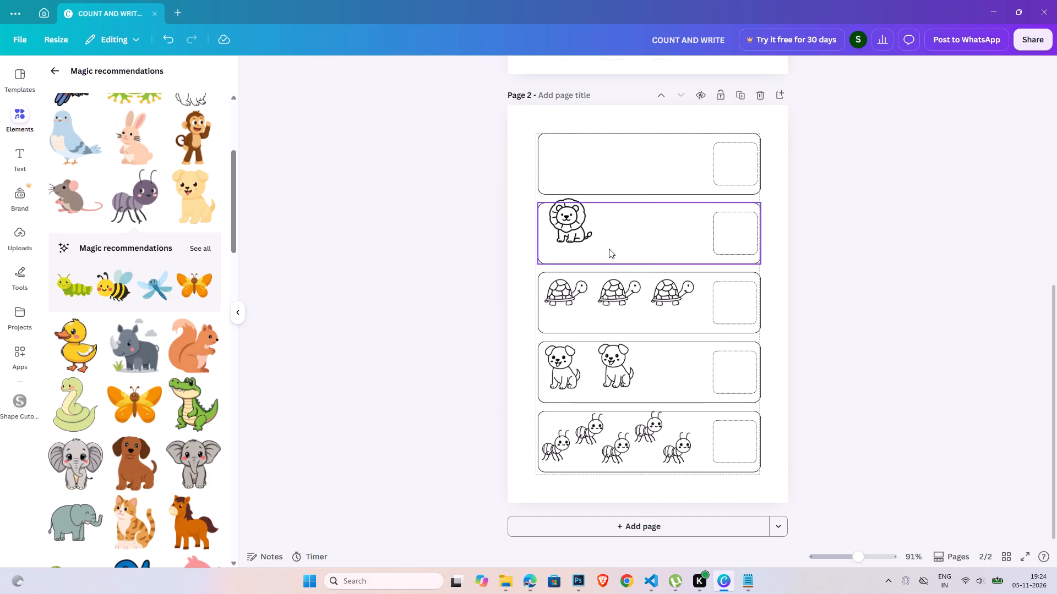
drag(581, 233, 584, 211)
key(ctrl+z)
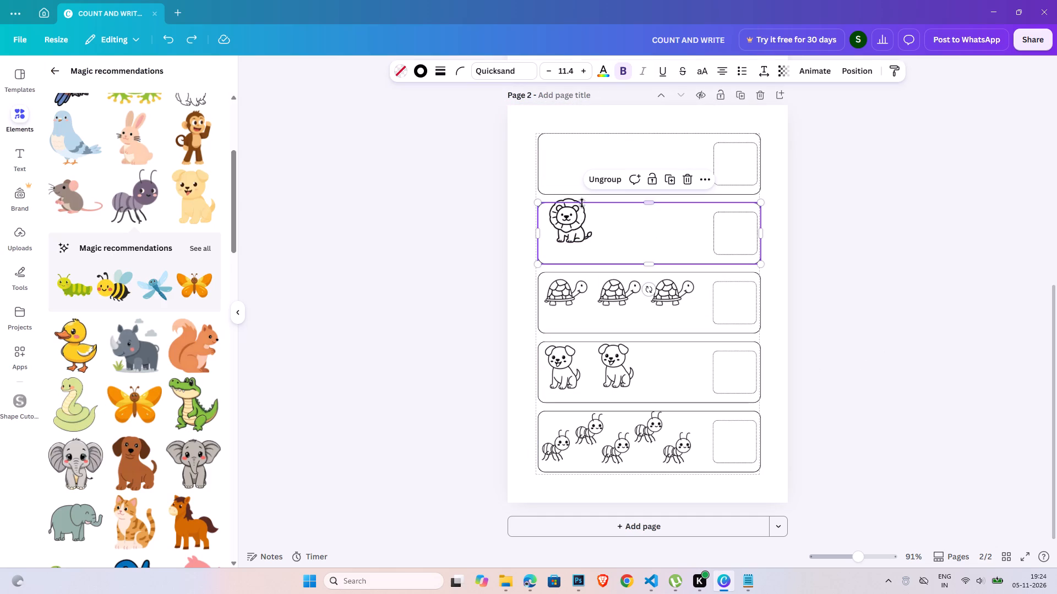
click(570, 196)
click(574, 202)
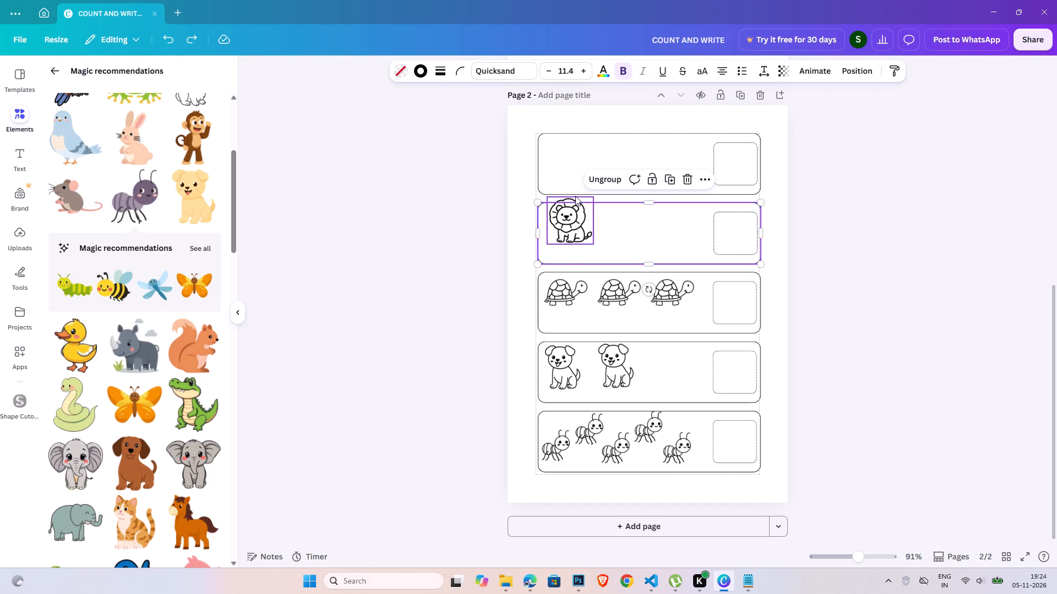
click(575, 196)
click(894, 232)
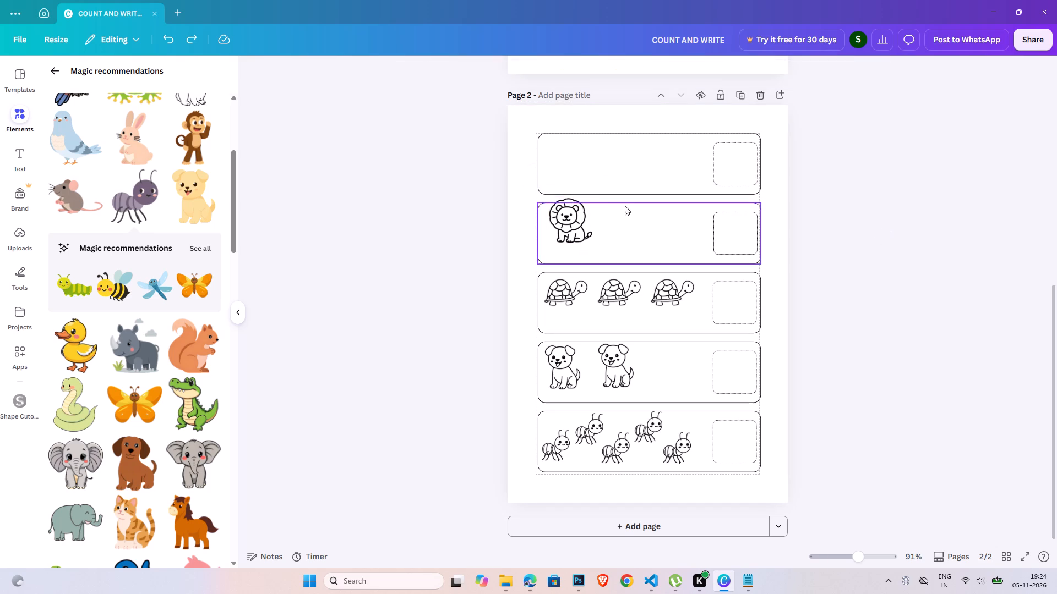
Delete the lion and the three turtles from page 2.
click(580, 197)
key(Delete)
click(555, 285)
key(Delete)
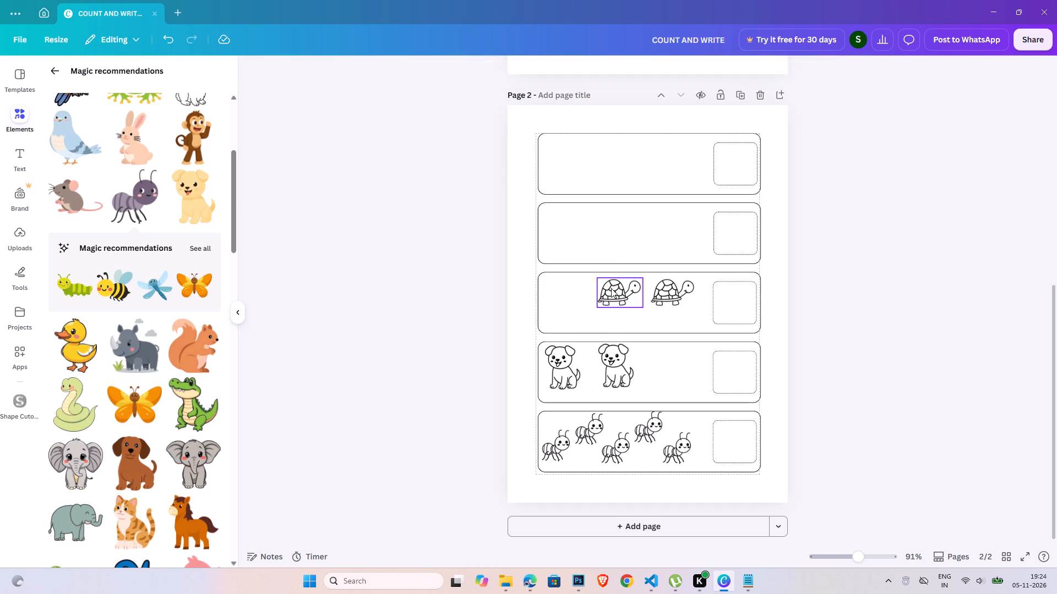
click(611, 288)
key(Delete)
click(661, 296)
key(Delete)
Delete the two puppies from page 2, shifting the fourth box aside to reach them and putting it back in its row.
click(606, 376)
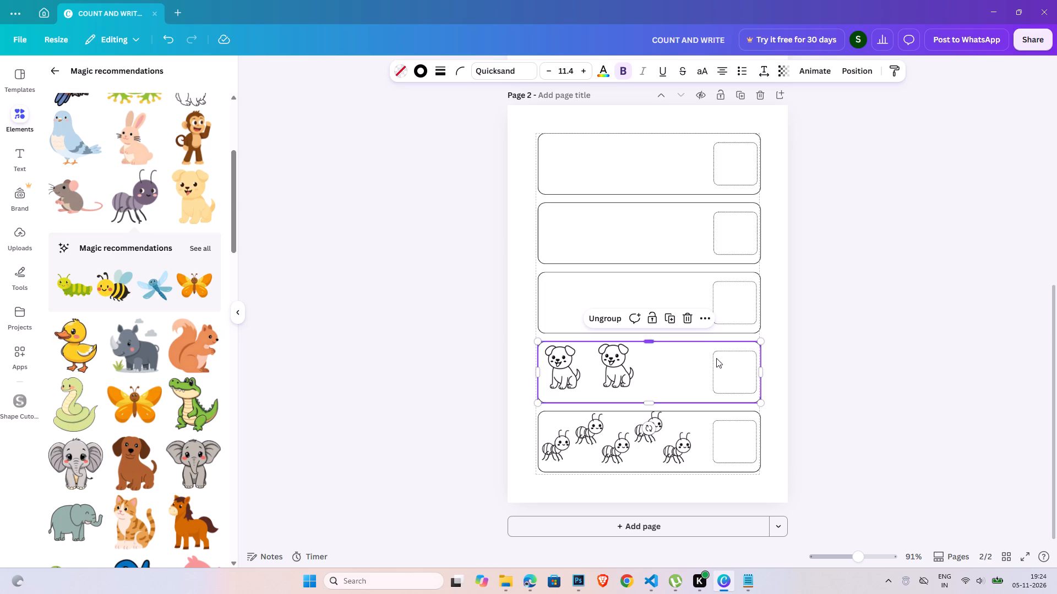
drag(708, 373, 747, 365)
click(555, 358)
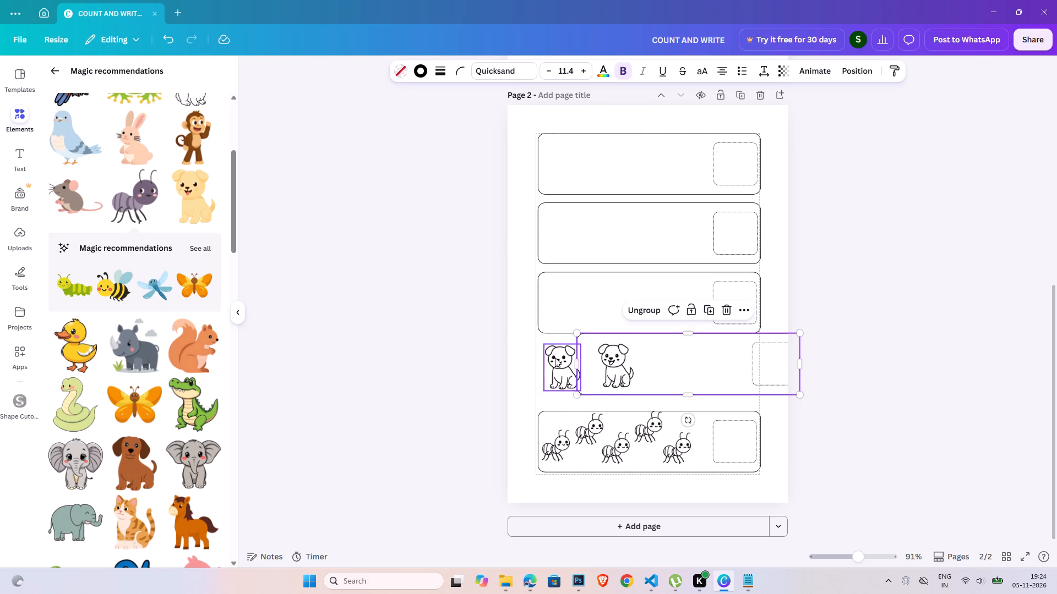
key(Delete)
drag(618, 364, 770, 358)
click(620, 361)
key(Delete)
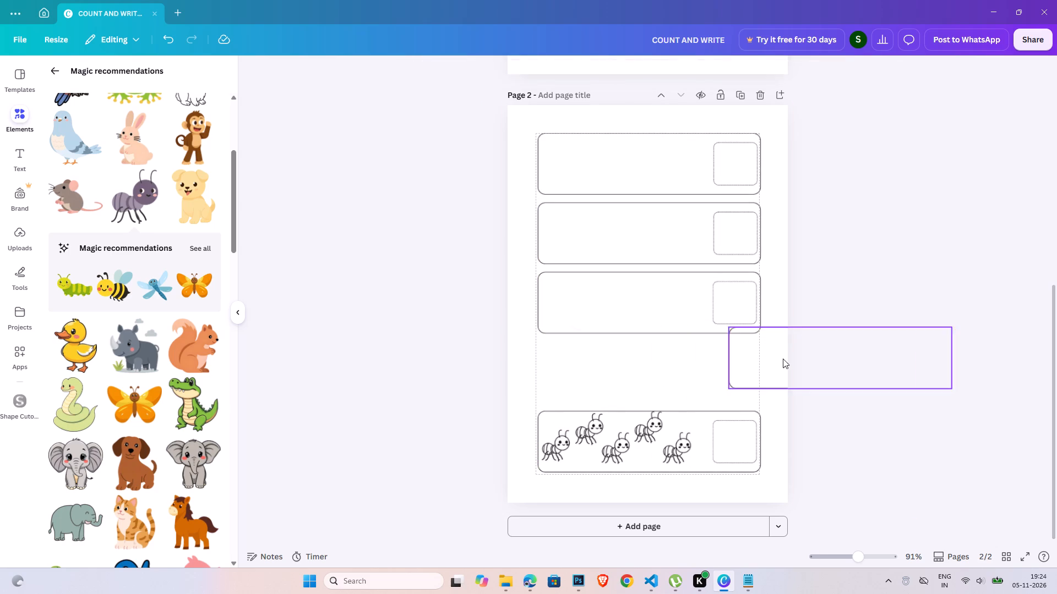
drag(783, 359, 598, 370)
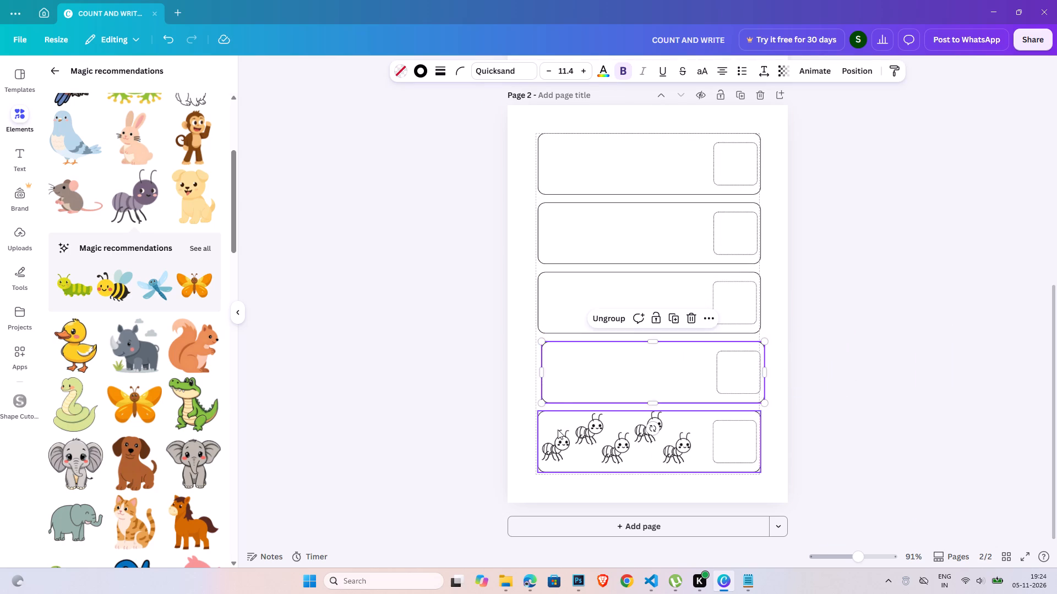
Delete the five ants, shifting the fifth box aside to reach them and returning it to its place below the fourth box.
click(558, 430)
click(559, 449)
drag(633, 439, 769, 439)
drag(494, 423, 501, 427)
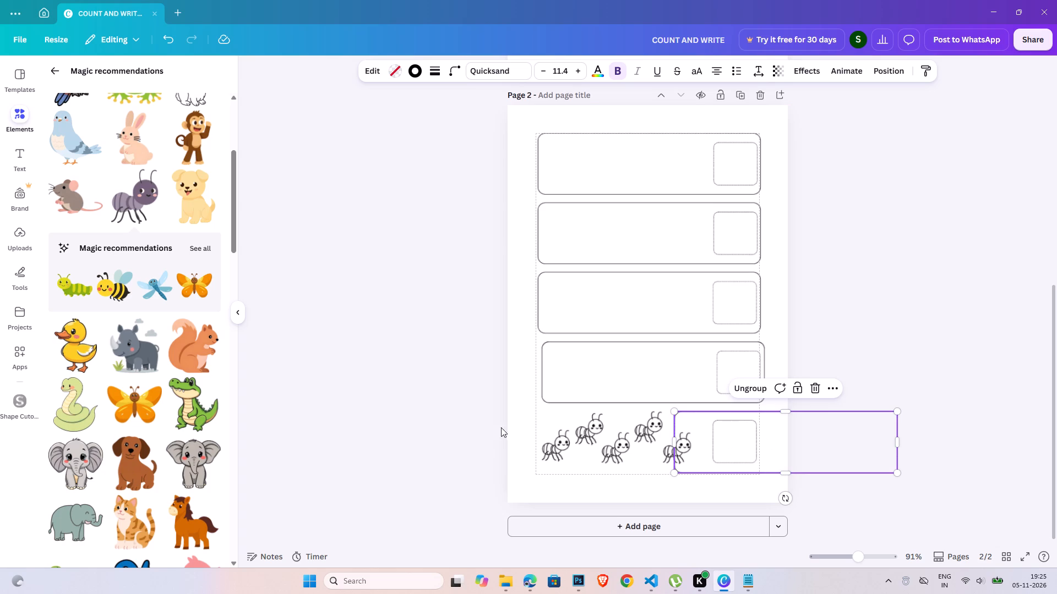
drag(501, 427, 665, 455)
key(Delete)
drag(771, 448, 638, 454)
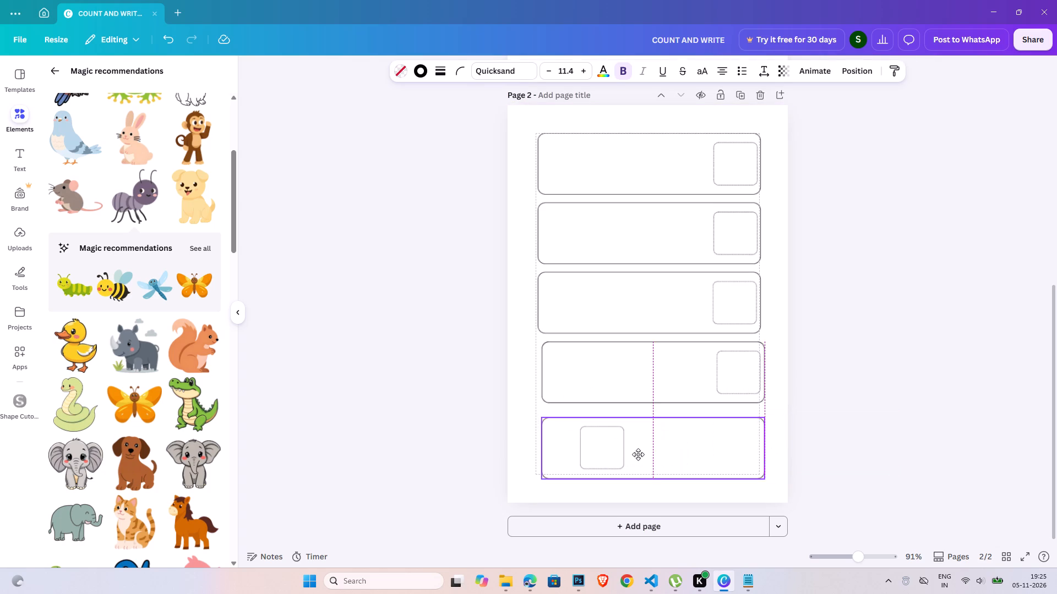
drag(638, 454, 635, 447)
Move the fifth box's answer square back to the right end of its box.
click(615, 441)
drag(584, 442, 711, 439)
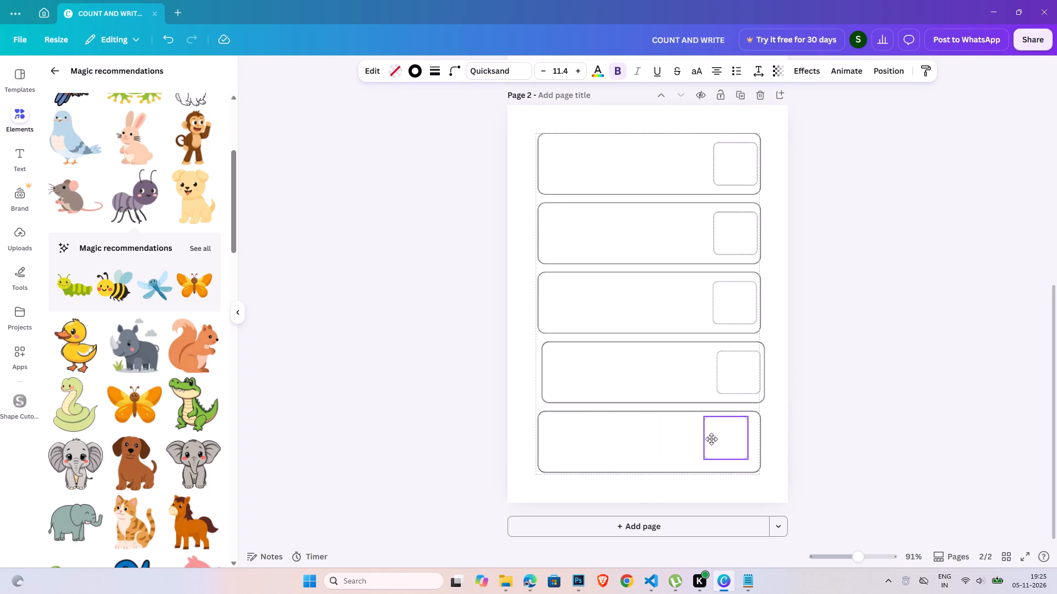
drag(711, 439, 714, 442)
click(890, 405)
Shift the fourth box back in line with the others, and tidy up all five boxes together.
click(639, 383)
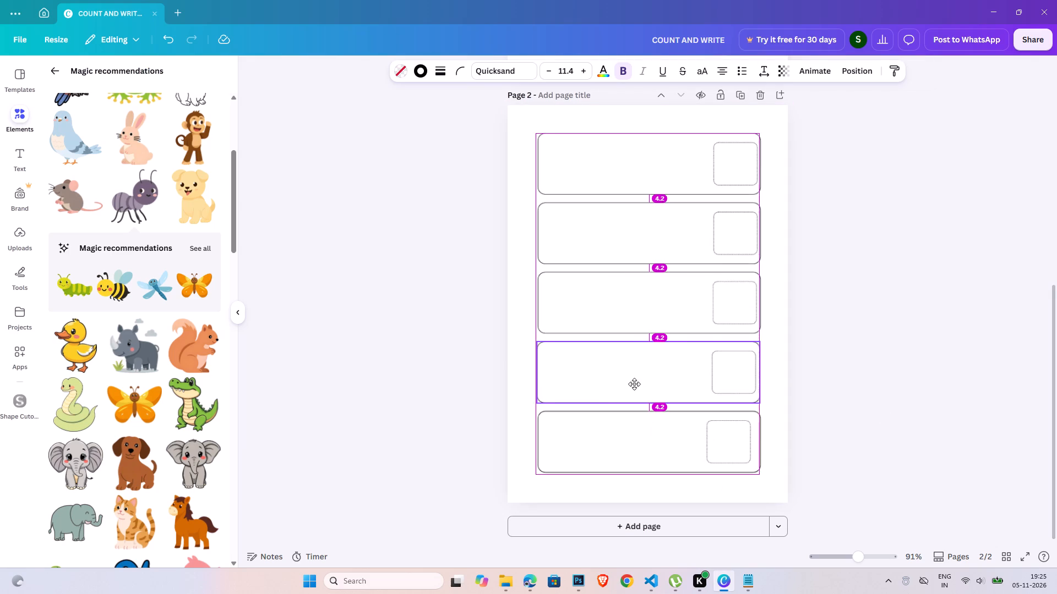
click(405, 229)
drag(557, 128, 655, 461)
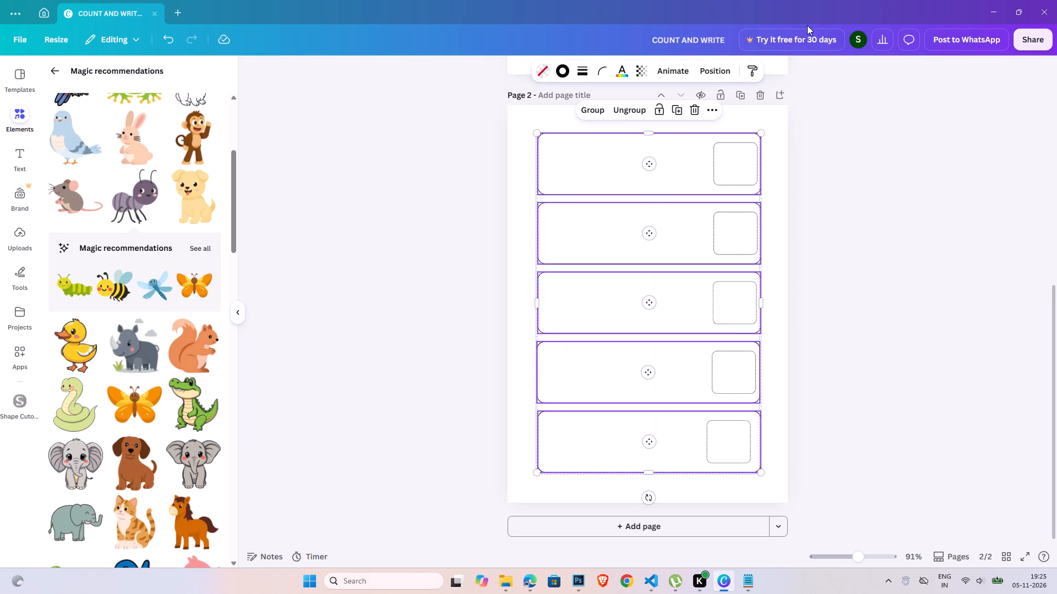
click(723, 74)
click(110, 336)
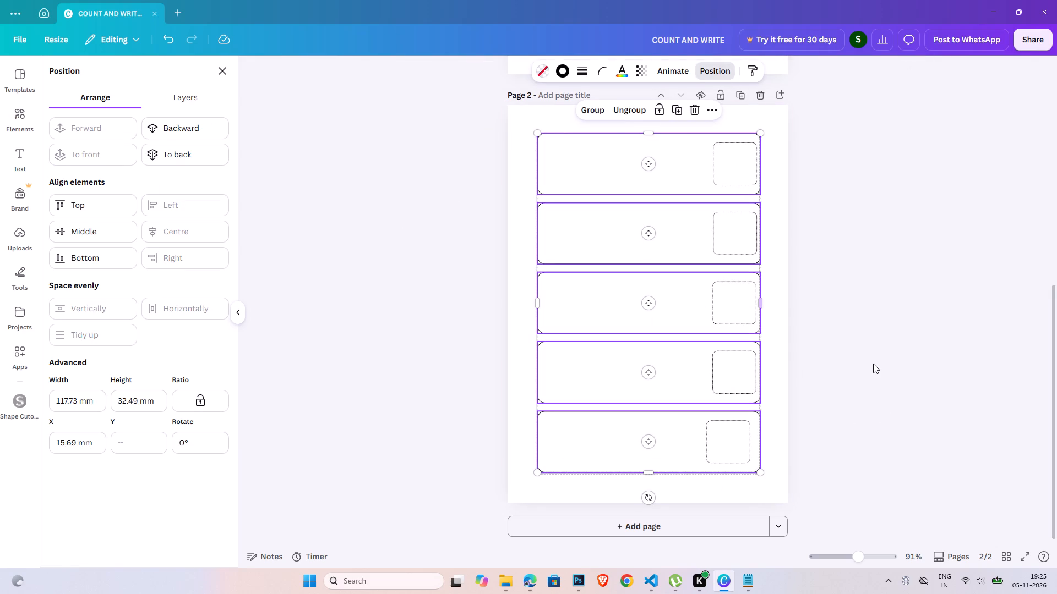
double_click(873, 364)
click(942, 375)
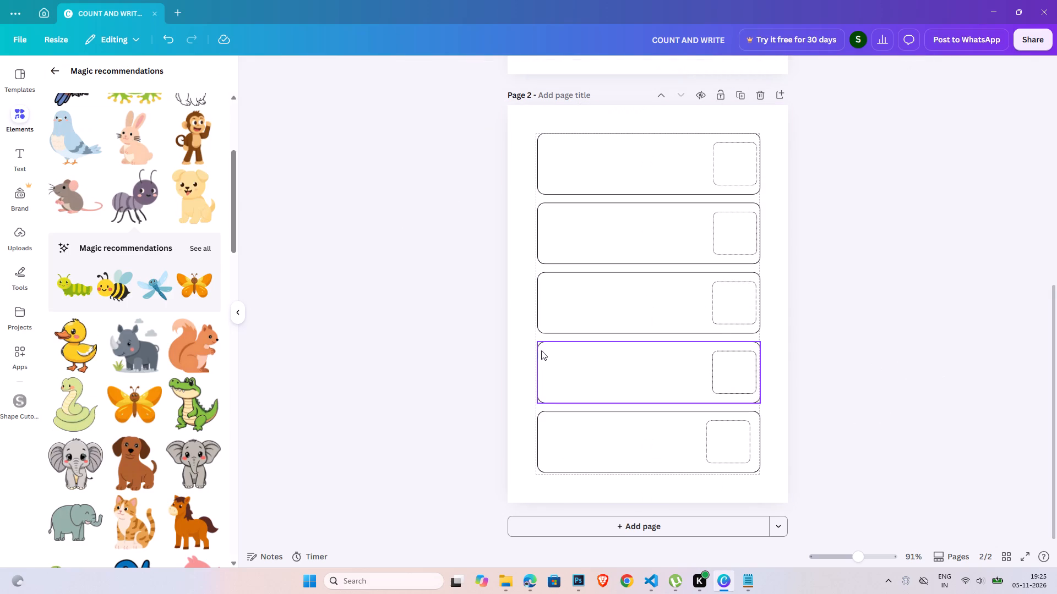
click(833, 339)
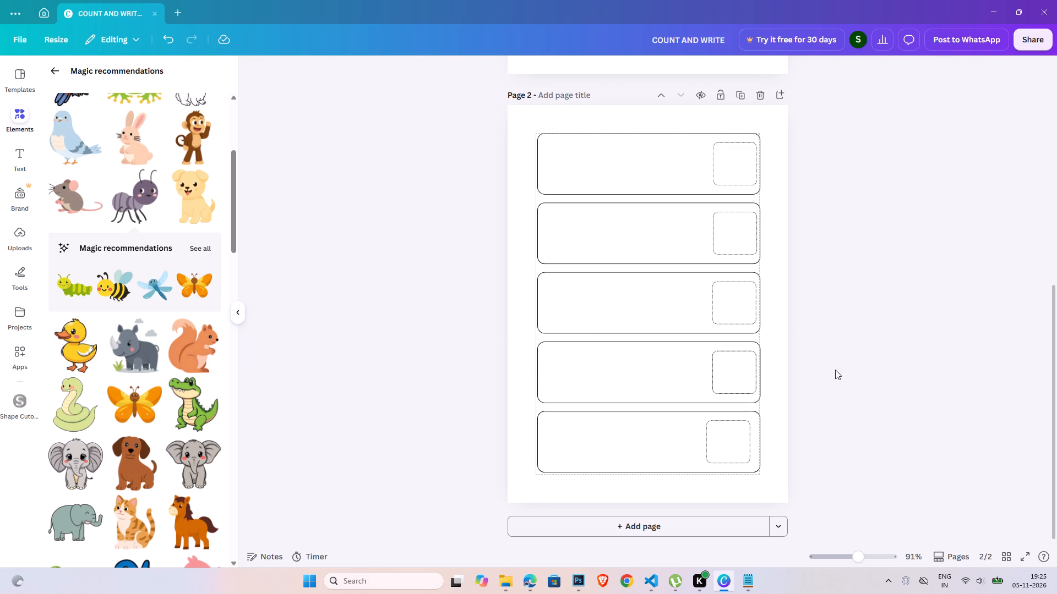
Nudge the fifth box's answer square to the right so it lines up with the answer squares above, vertically centred in its box.
click(738, 444)
click(727, 448)
click(729, 447)
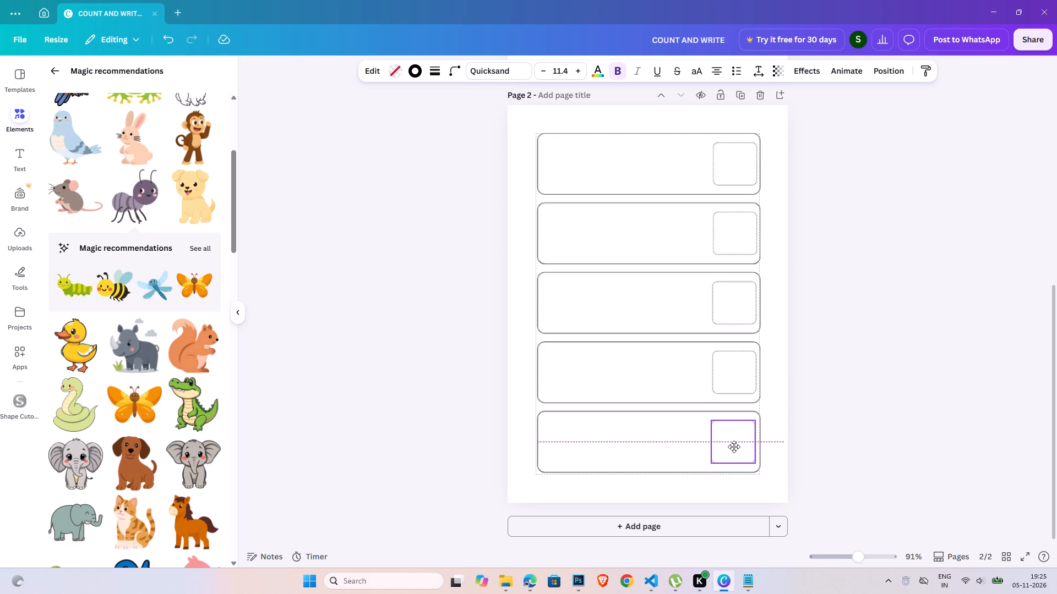
click(858, 414)
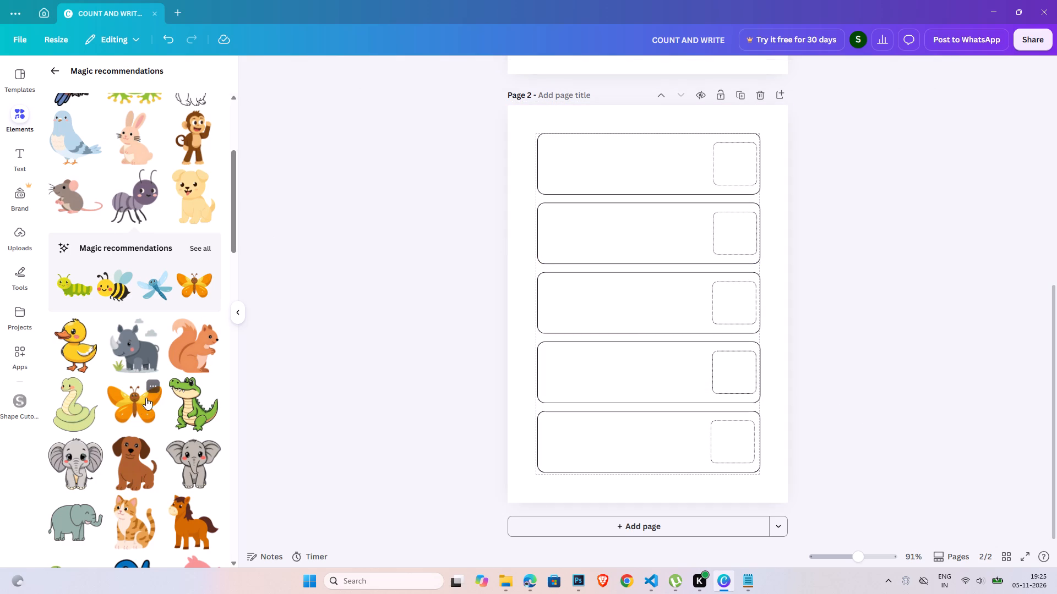
Add the grey raccoon graphic, shrink it to the answer square's height, and place it at the left end of the first box.
scroll(246, 475, down, 2)
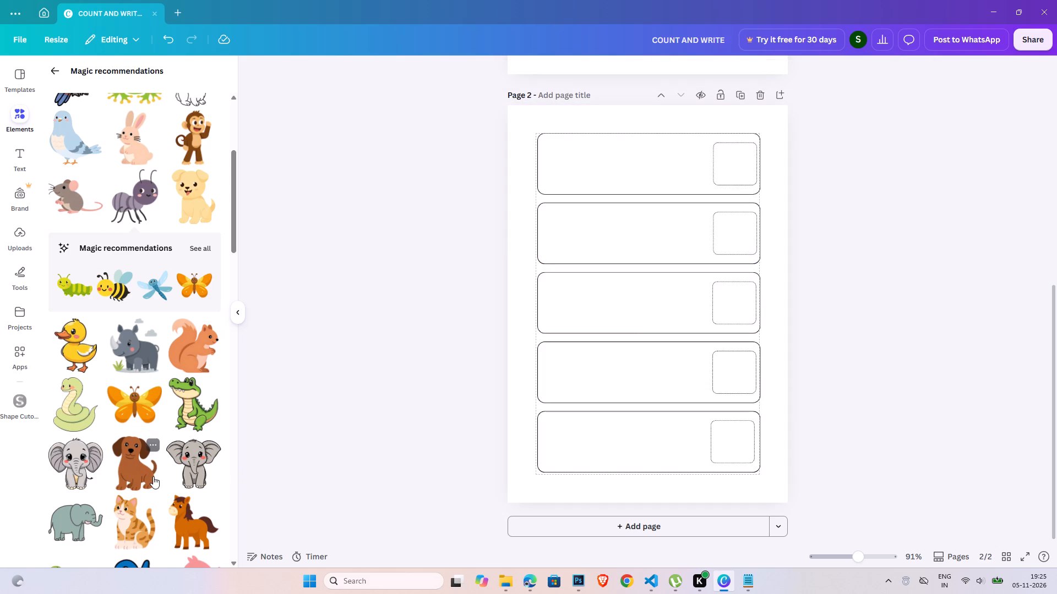
scroll(188, 485, down, 2)
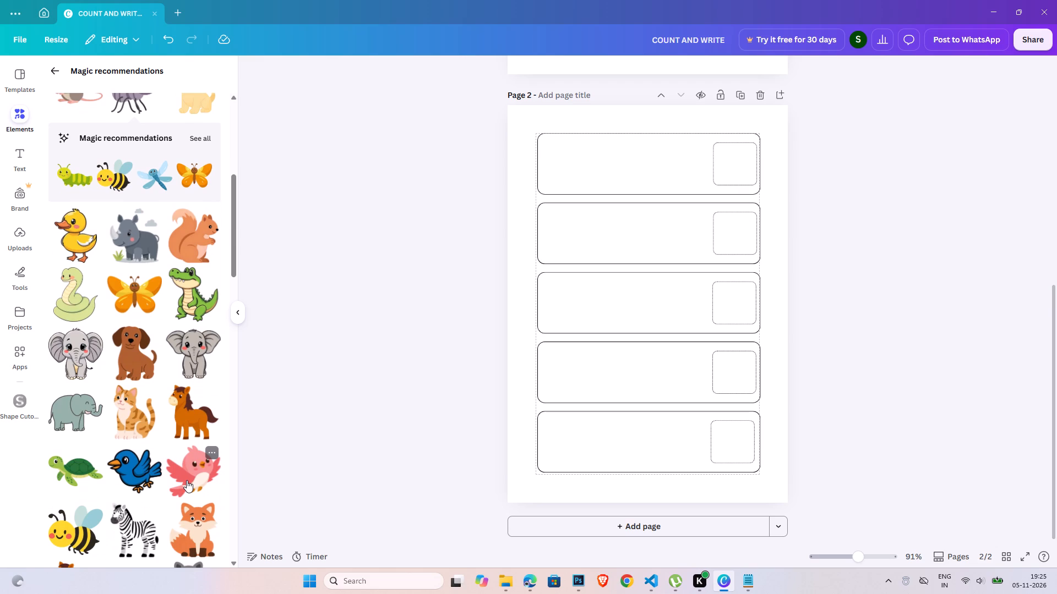
scroll(187, 480, down, 2)
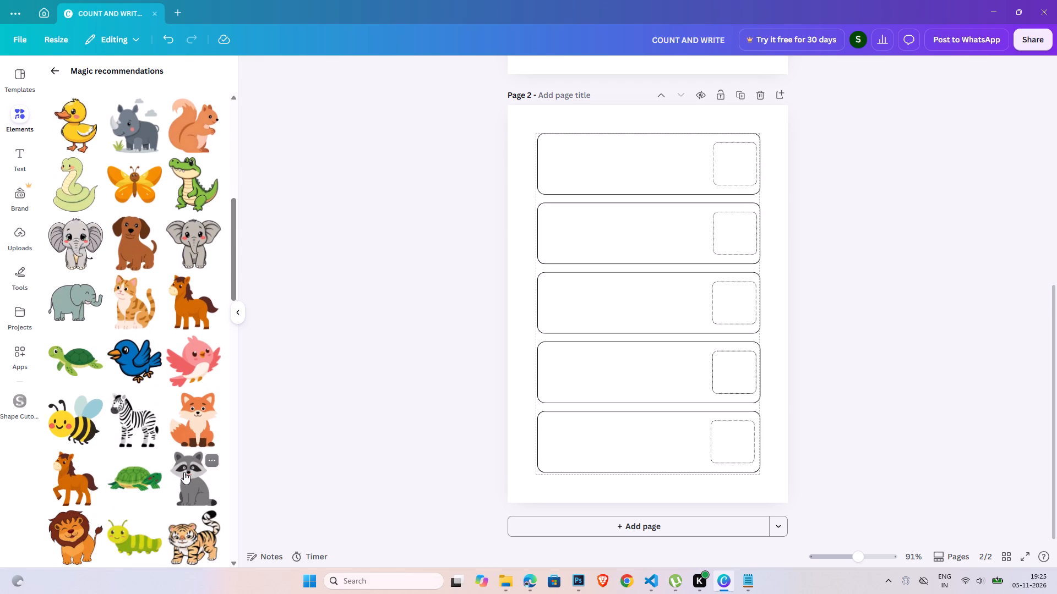
click(186, 477)
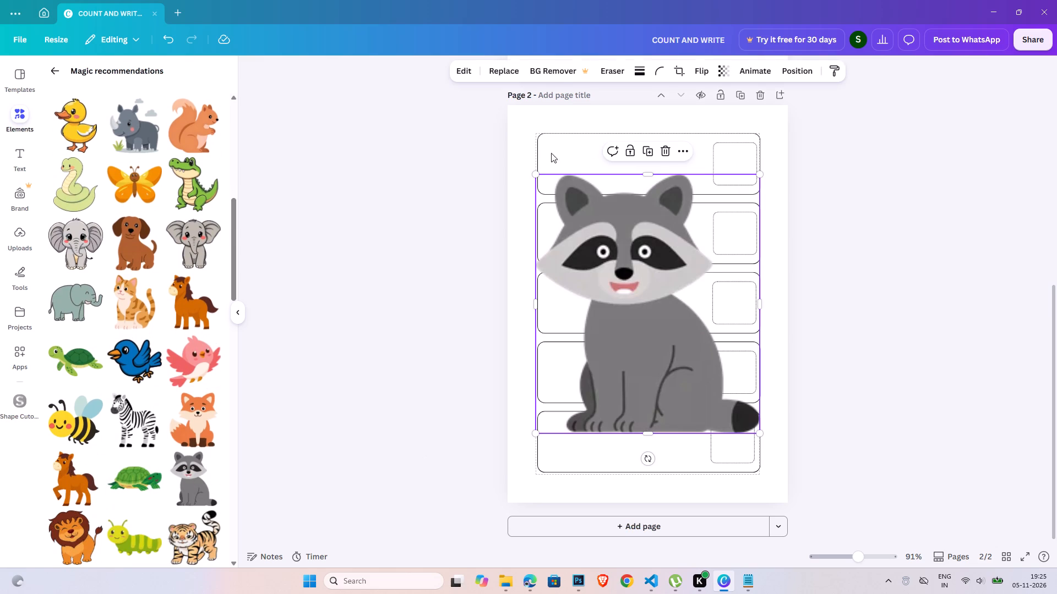
drag(535, 178, 699, 411)
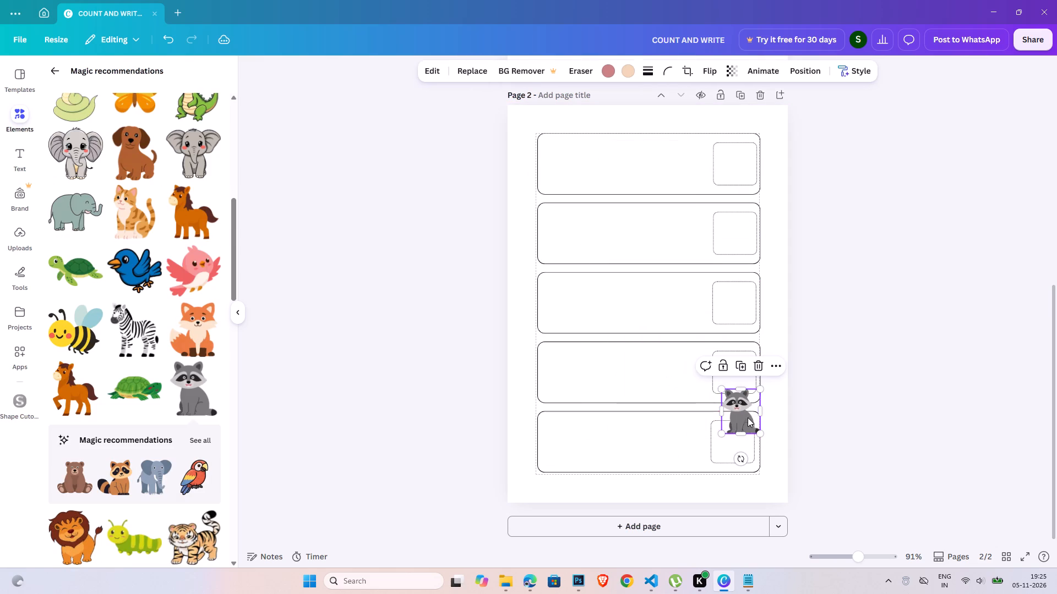
drag(747, 420, 568, 172)
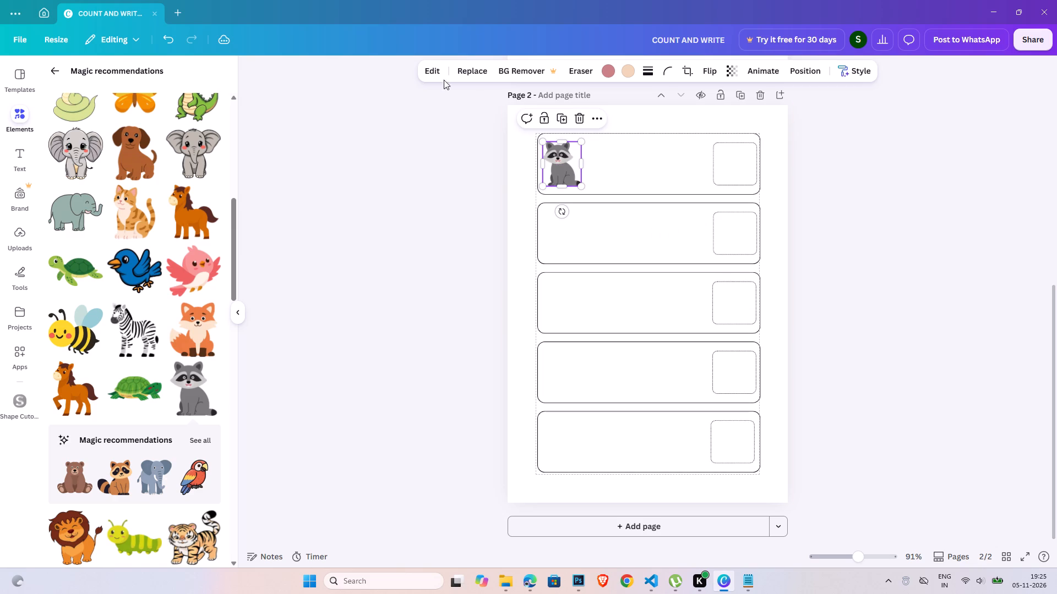
Apply the Simple lined style match to the raccoon.
click(433, 73)
click(128, 351)
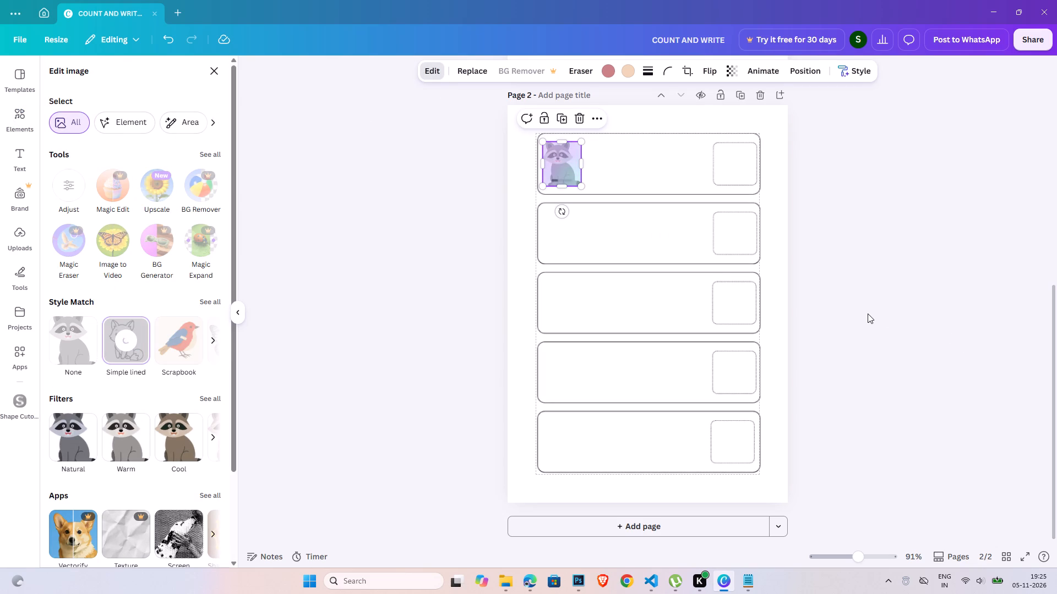
click(286, 138)
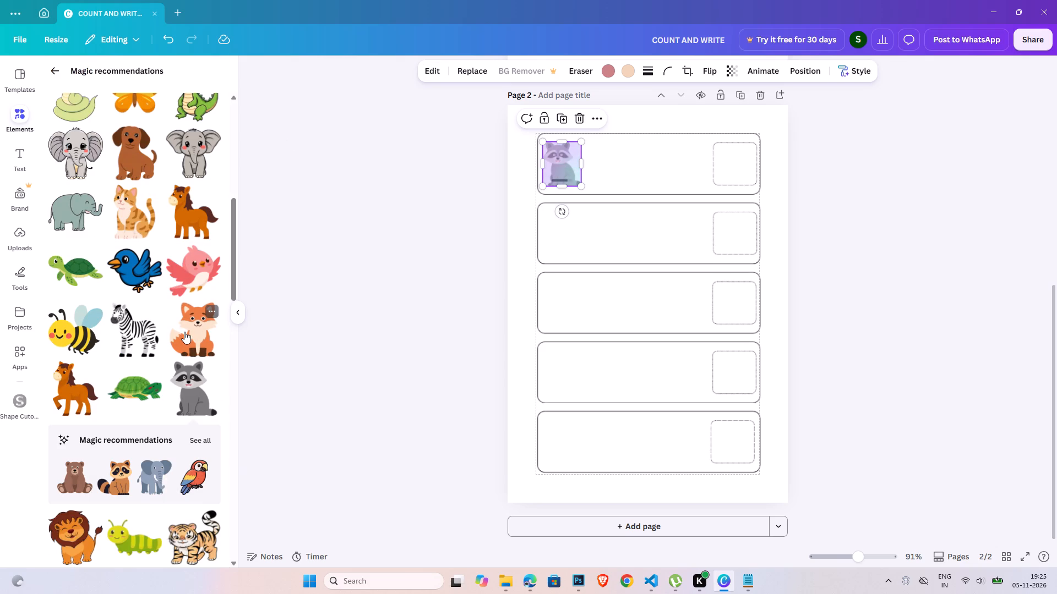
Add the tiger graphic with the curled-up tail, shrink it, and place it at the left end of the second box.
click(192, 536)
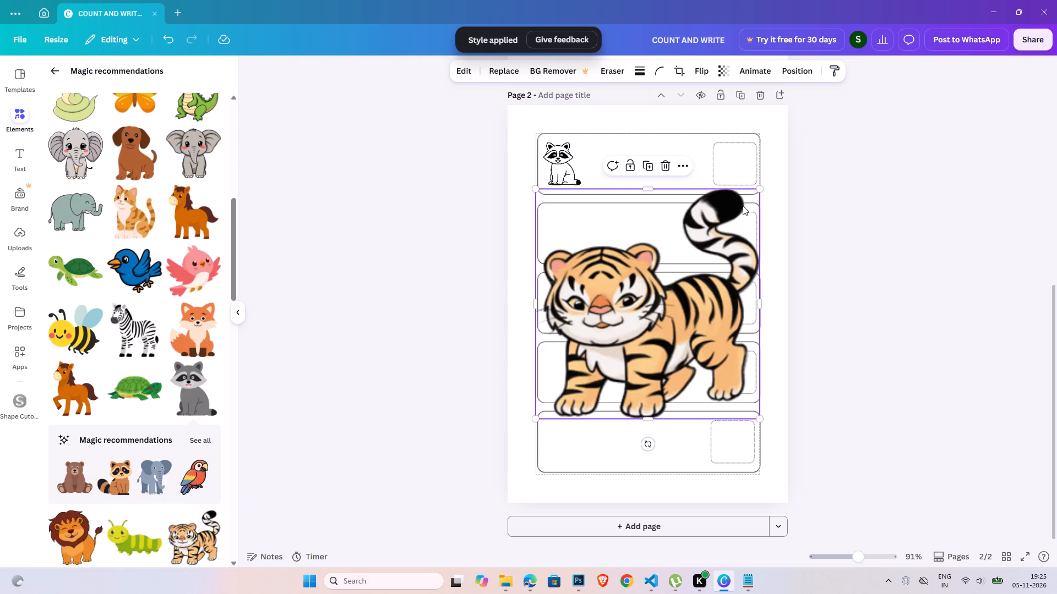
drag(761, 188, 585, 388)
drag(547, 399, 561, 249)
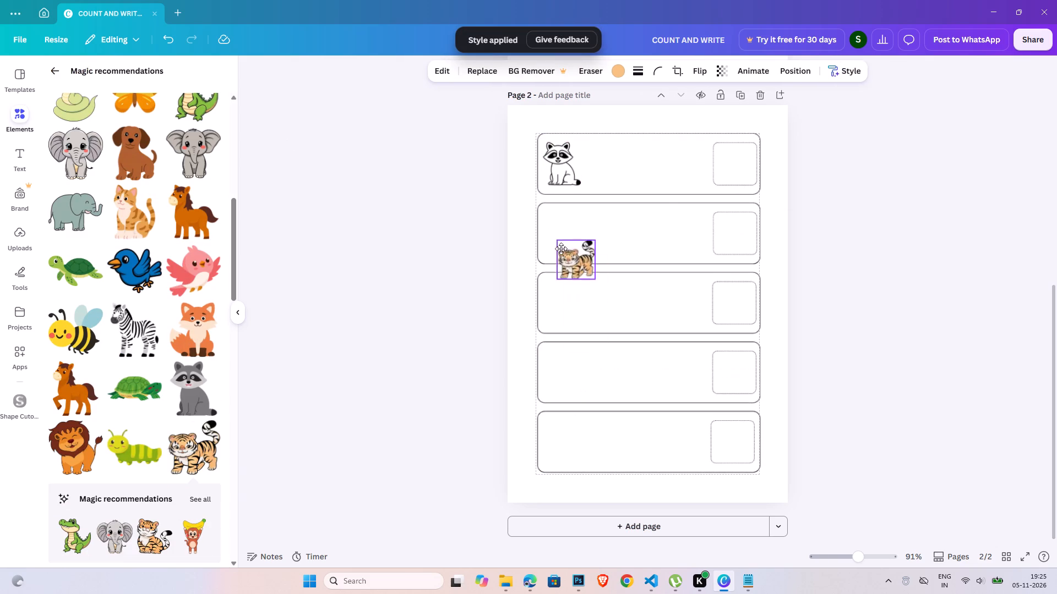
drag(561, 249, 554, 233)
Apply the Simple lined style match to the tiger.
click(443, 65)
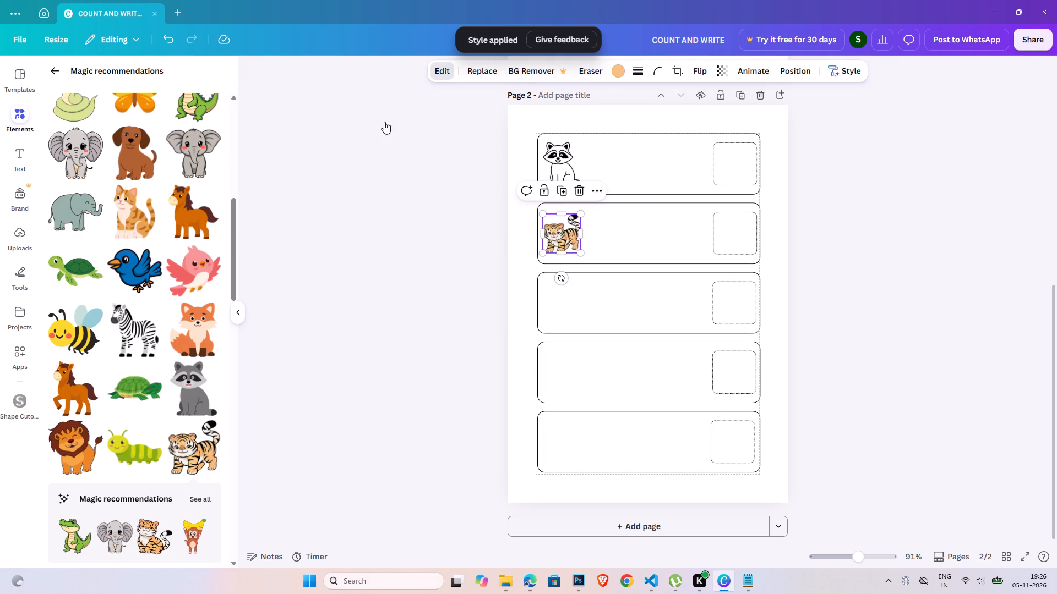
click(119, 347)
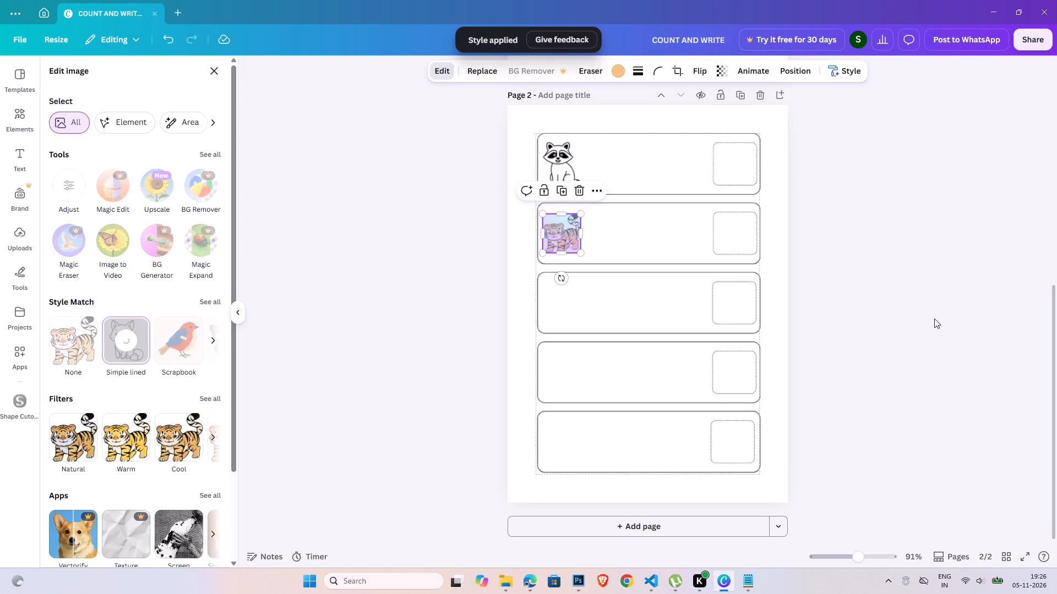
Duplicate the line-art raccoon and place the copy beside the original in the first box, leaving a small gap.
click(568, 161)
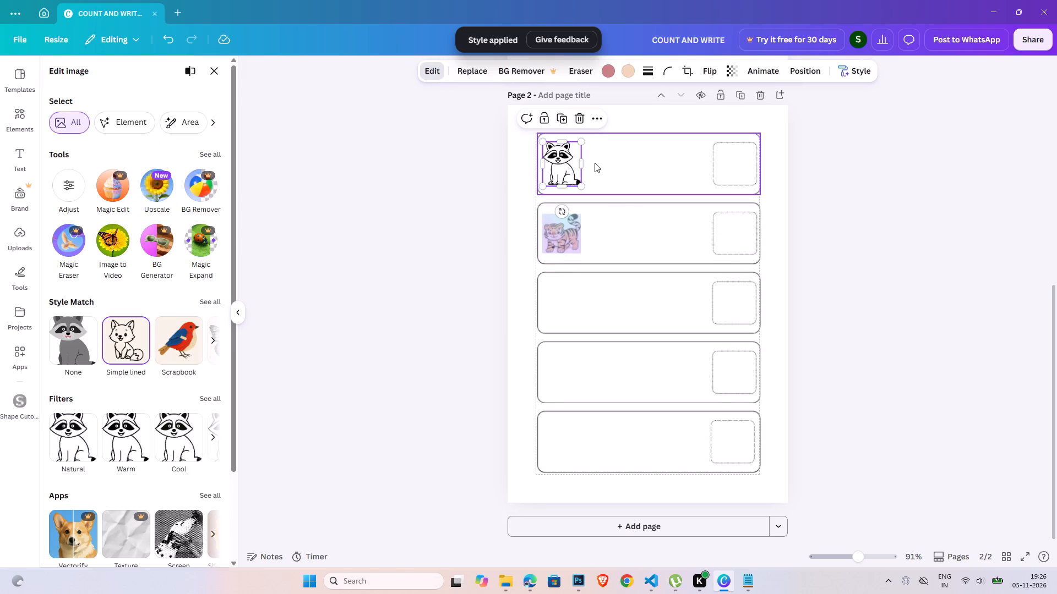
key(ctrl+c)
key(ctrl+v)
drag(573, 172, 601, 166)
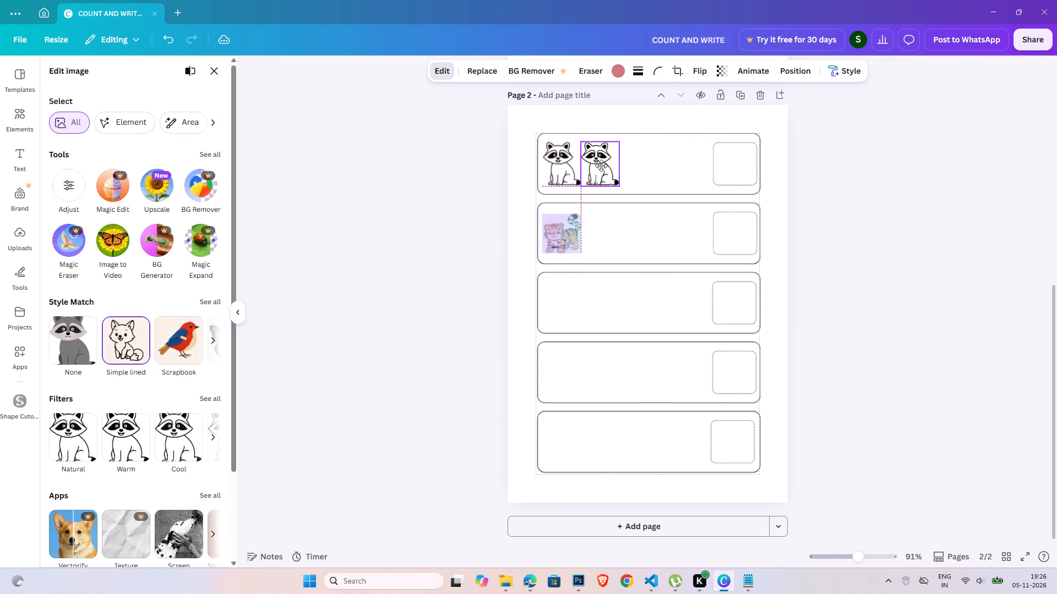
drag(601, 166, 607, 164)
click(884, 212)
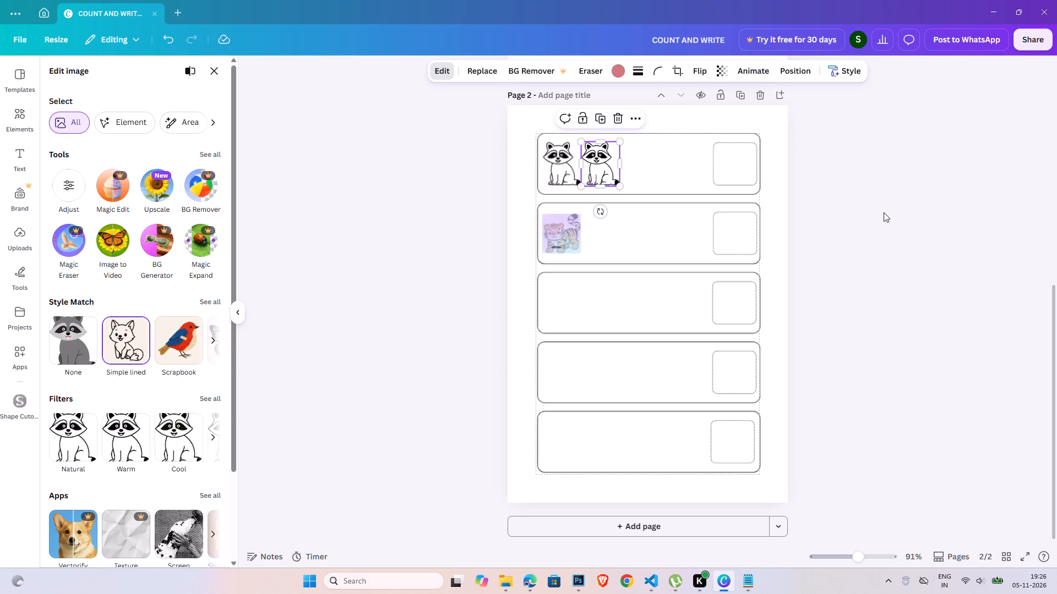
click(607, 168)
click(884, 191)
drag(617, 169, 622, 169)
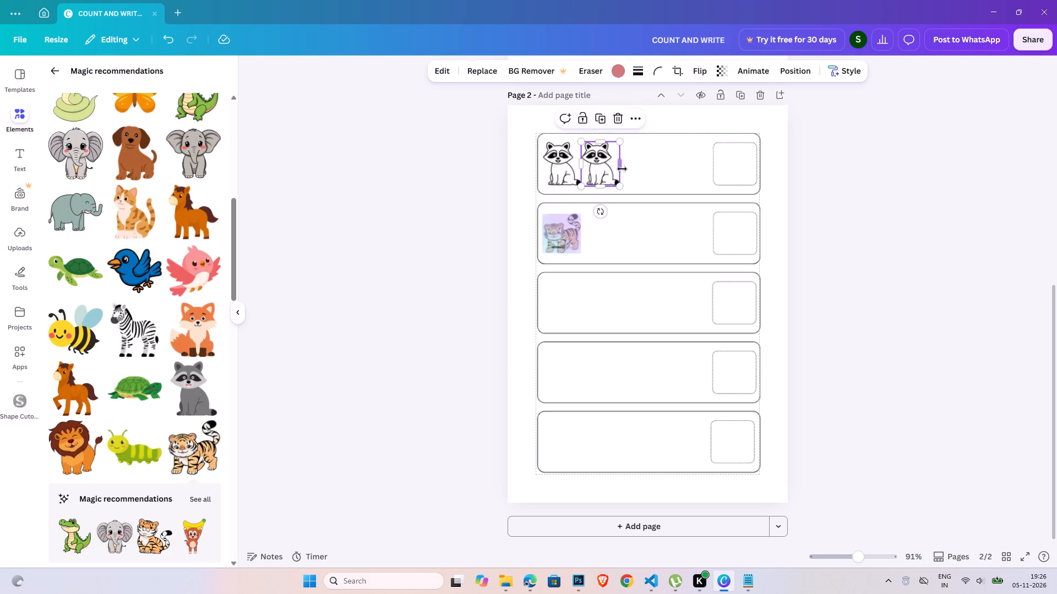
drag(622, 169, 623, 169)
Add two more raccoon copies to the first box, making a row of four that ends before the answer square.
key(ctrl+c)
key(ctrl+v)
drag(613, 173, 646, 164)
key(ctrl+c)
key(ctrl+v)
drag(655, 177, 685, 167)
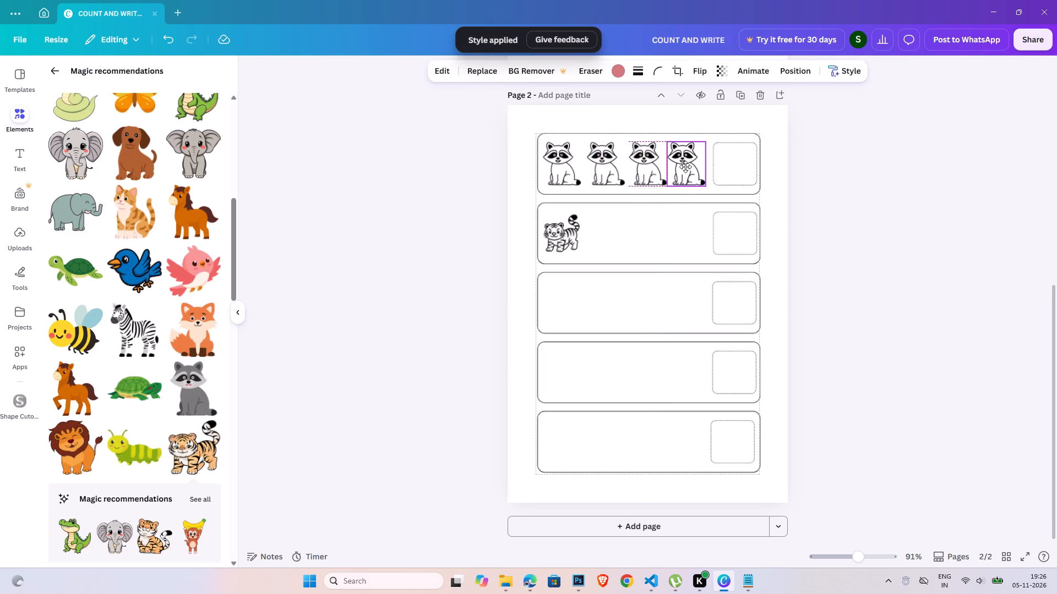
drag(685, 167, 684, 167)
click(1034, 202)
Move the line-art tiger down in the second box and shrink it to about half the box's height.
click(569, 244)
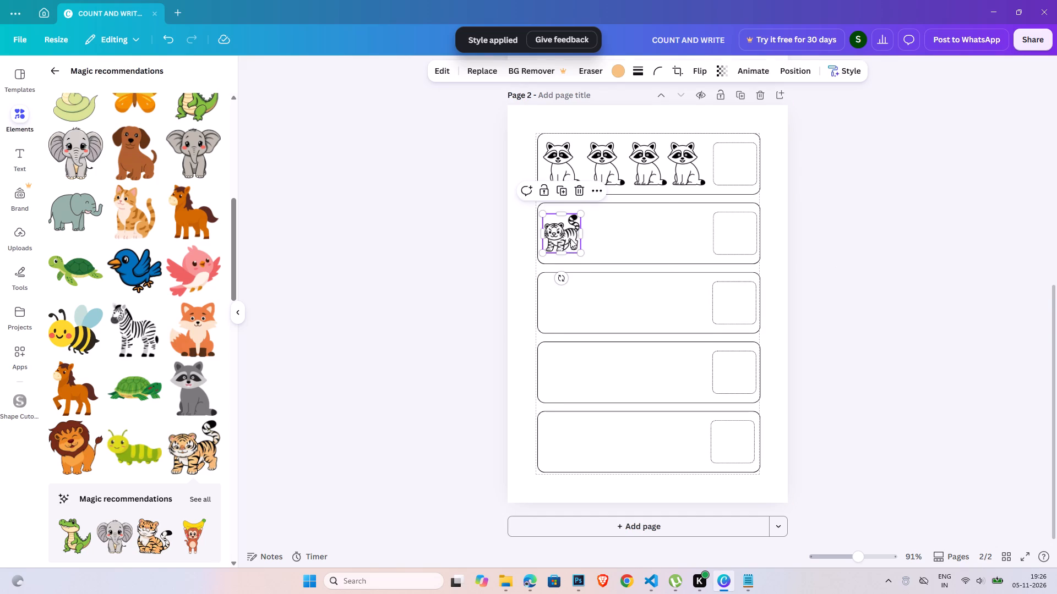
drag(571, 235, 570, 241)
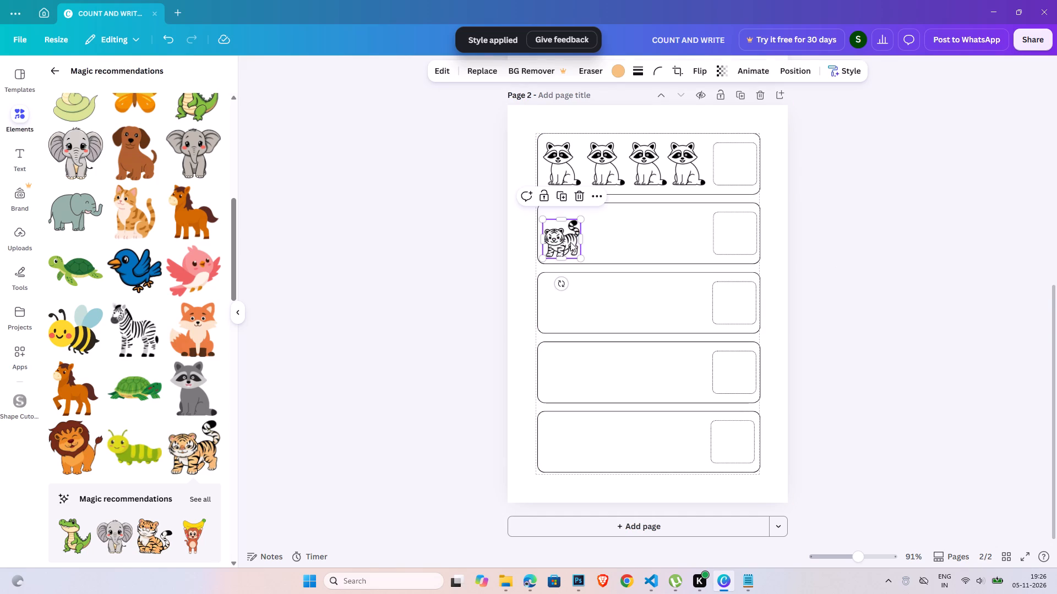
drag(582, 218, 575, 223)
click(577, 225)
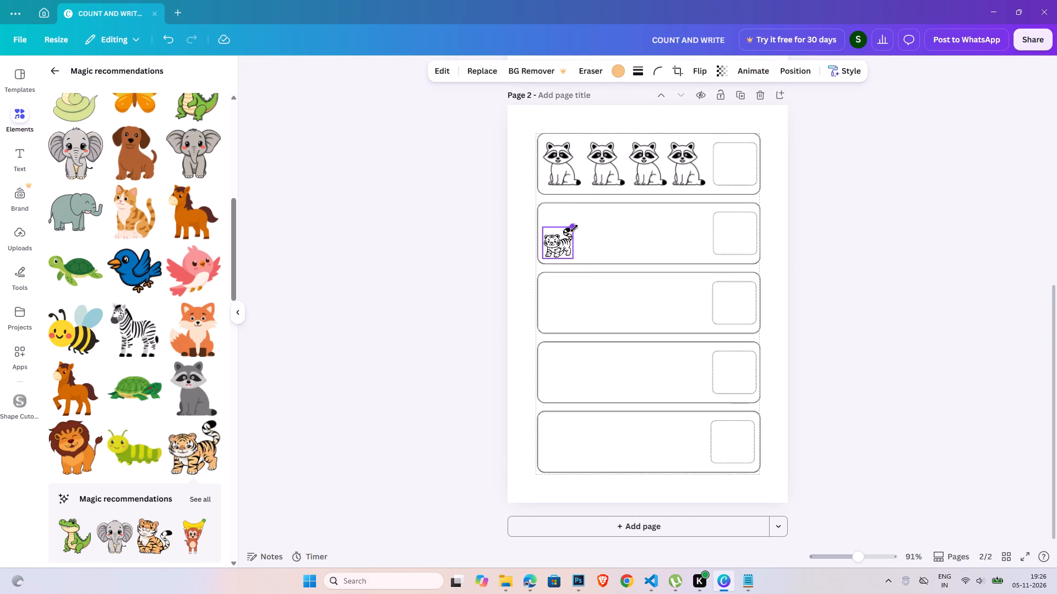
click(831, 280)
Duplicate the small tiger and place the copy to its right, level with it in the lower half of the second box.
click(563, 245)
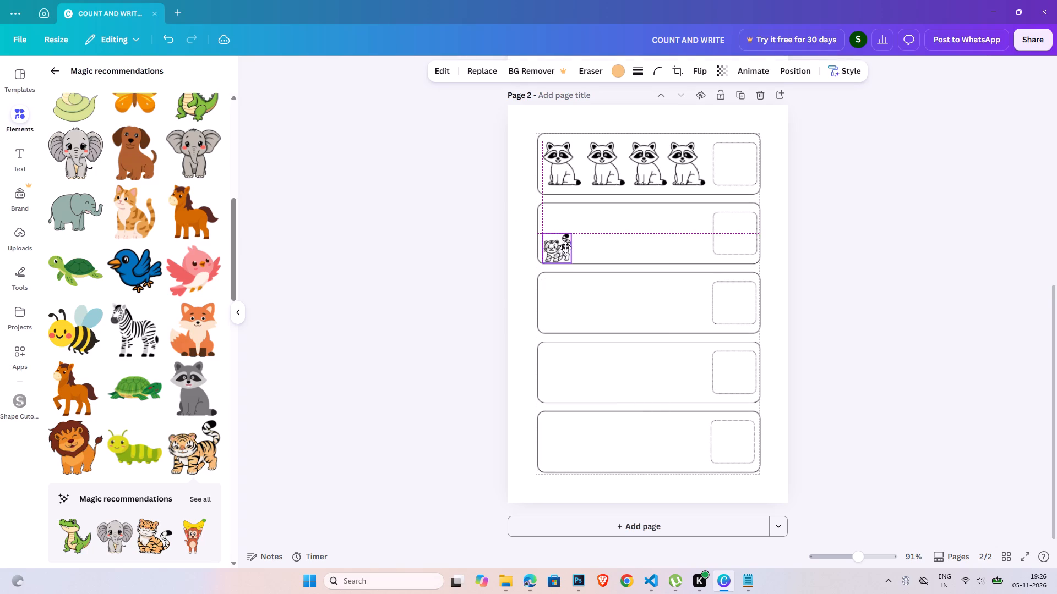
key(ctrl+c)
key(ctrl+v)
drag(560, 256, 566, 219)
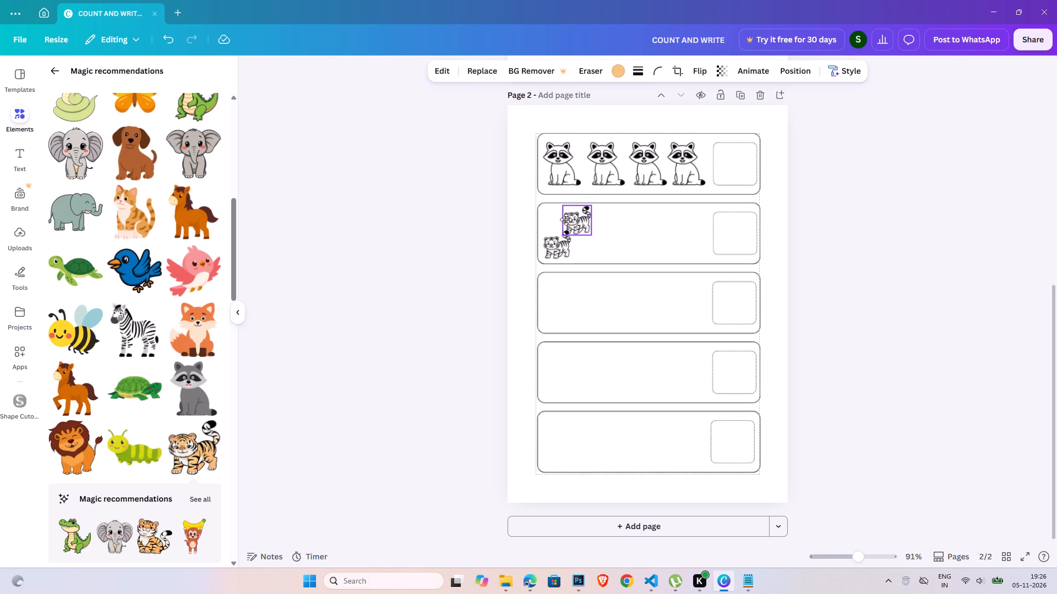
drag(566, 219, 550, 217)
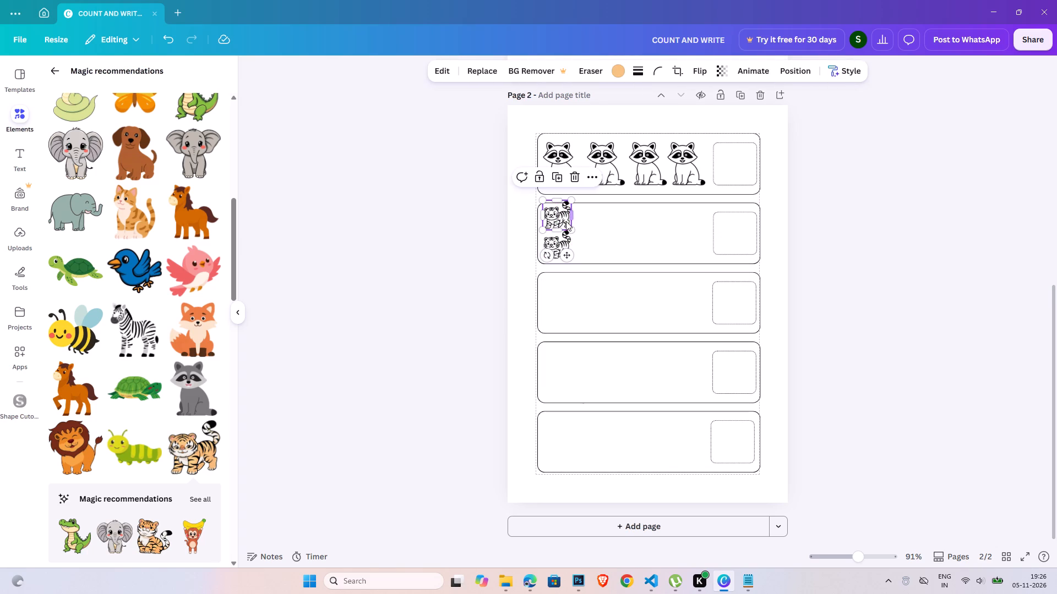
drag(566, 221, 587, 226)
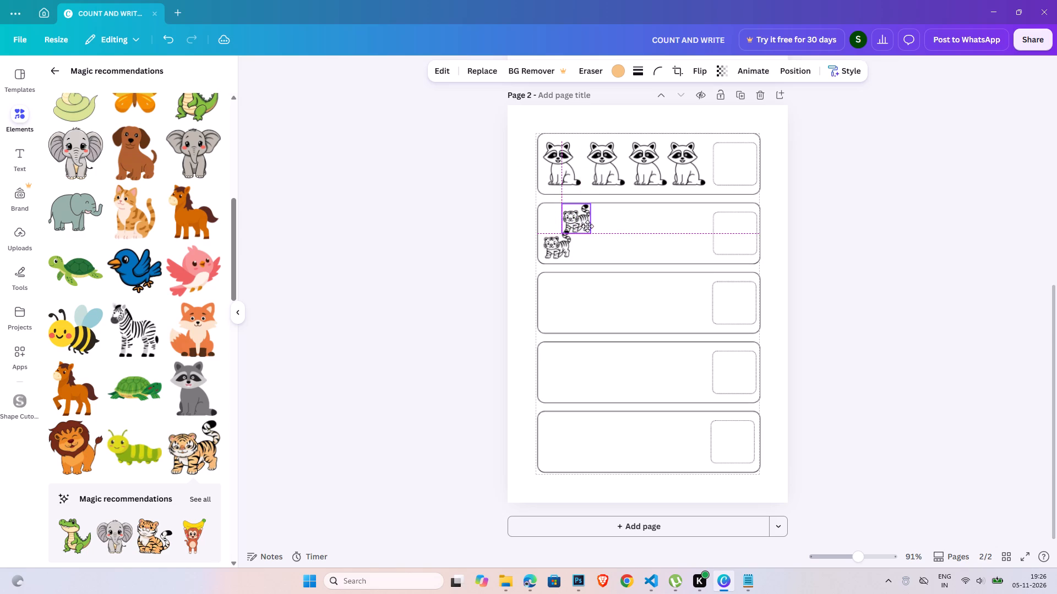
drag(587, 226, 593, 237)
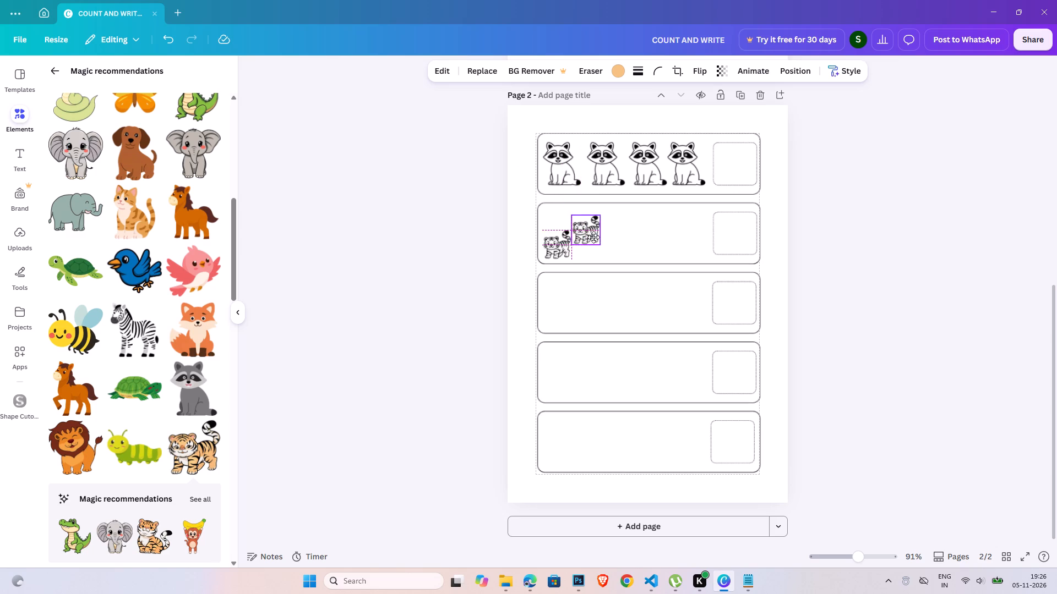
drag(593, 237, 598, 249)
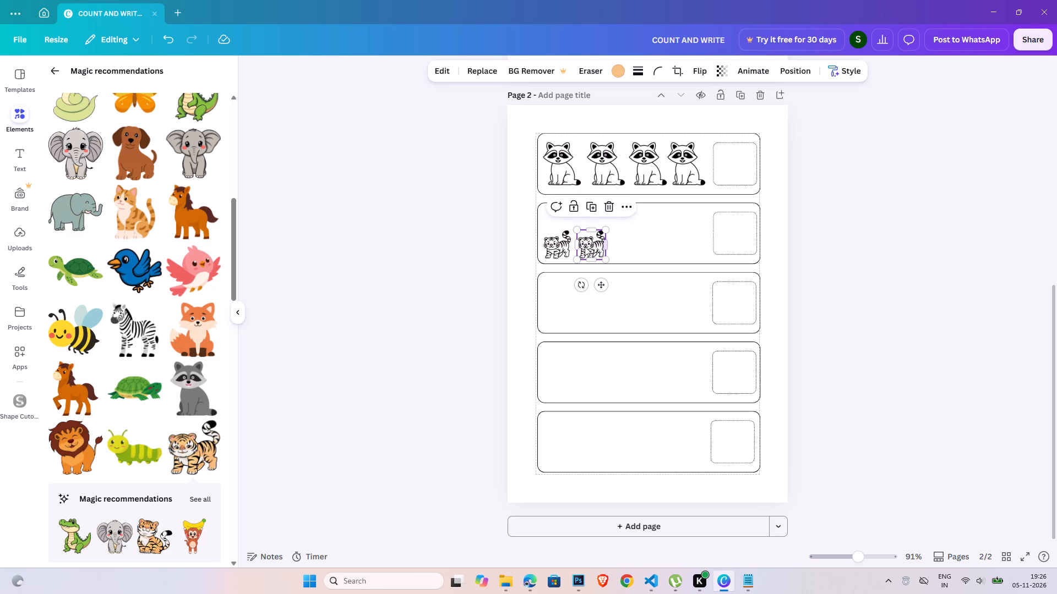
Nudge both tigers together slightly right and down, so they sit just above the second box's bottom edge.
click(877, 554)
scroll(535, 316, up, 3)
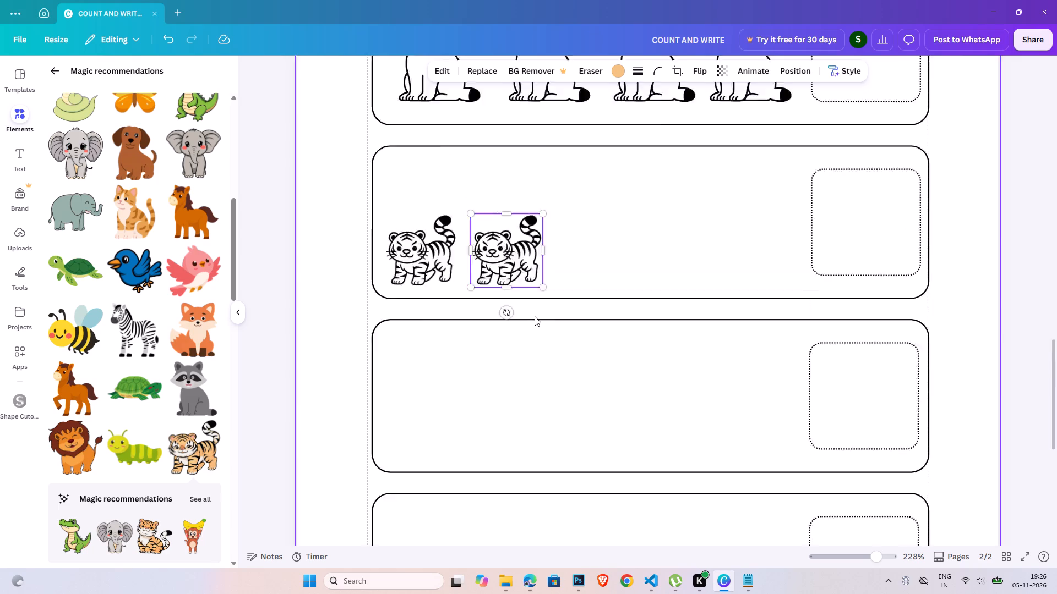
click(983, 365)
click(444, 340)
shift+click(511, 354)
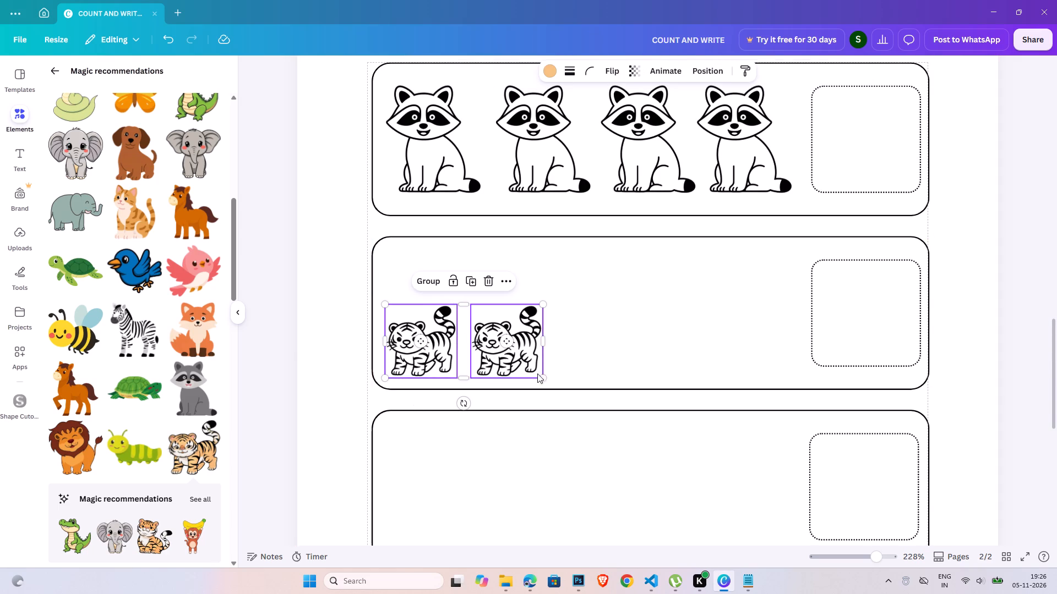
key(Right)
key(Left)
key(Right)
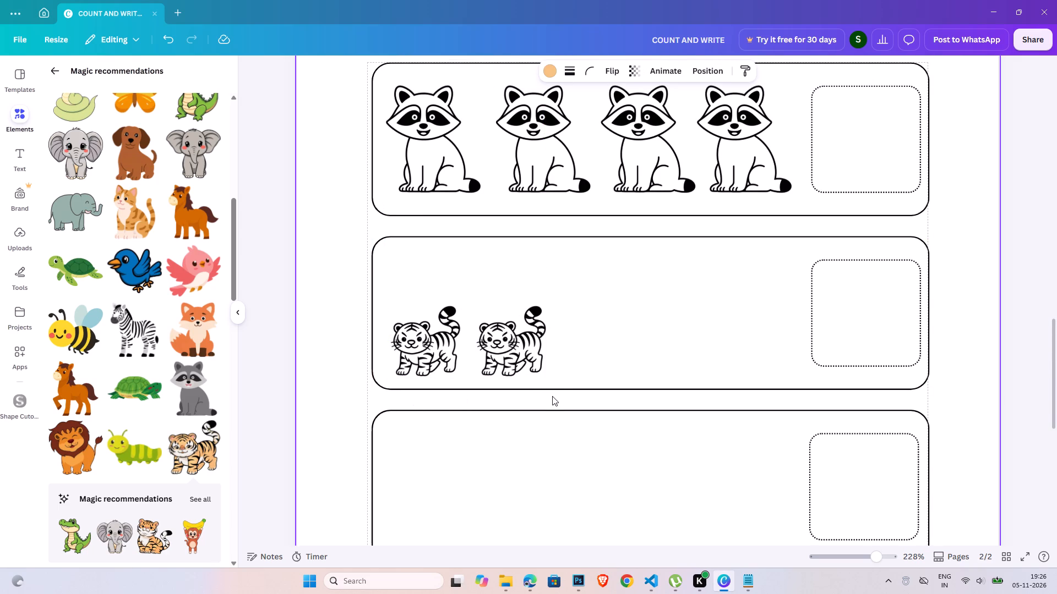
key(Right)
key(Right)
key(Down)
key(Down)
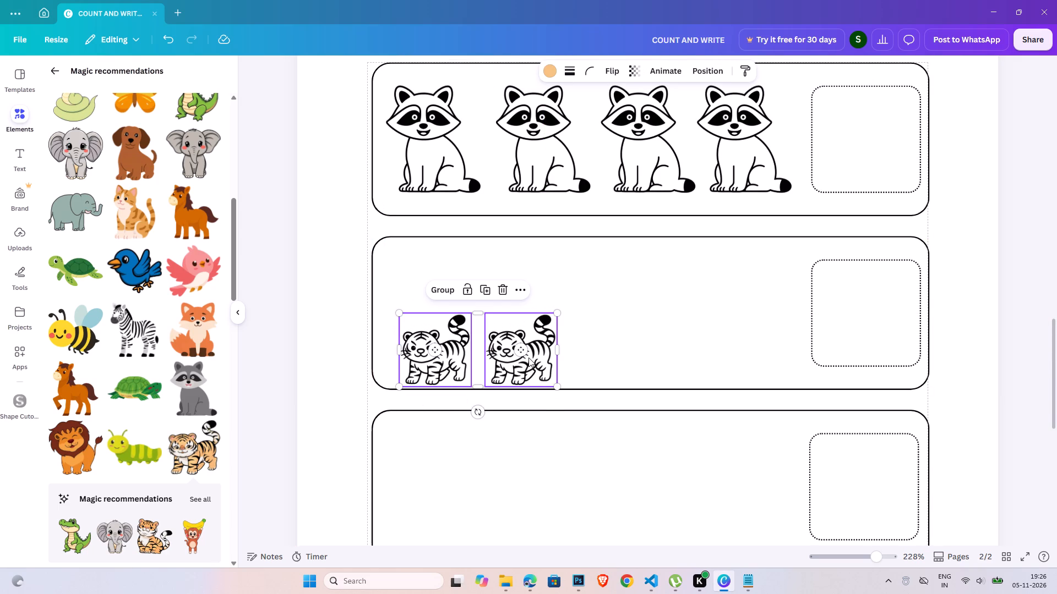
Duplicate the pair of tigers and place the copies directly above the originals in the second box.
key(ctrl+c)
key(ctrl+v)
drag(450, 373, 437, 311)
key(ctrl+z)
drag(427, 377, 417, 284)
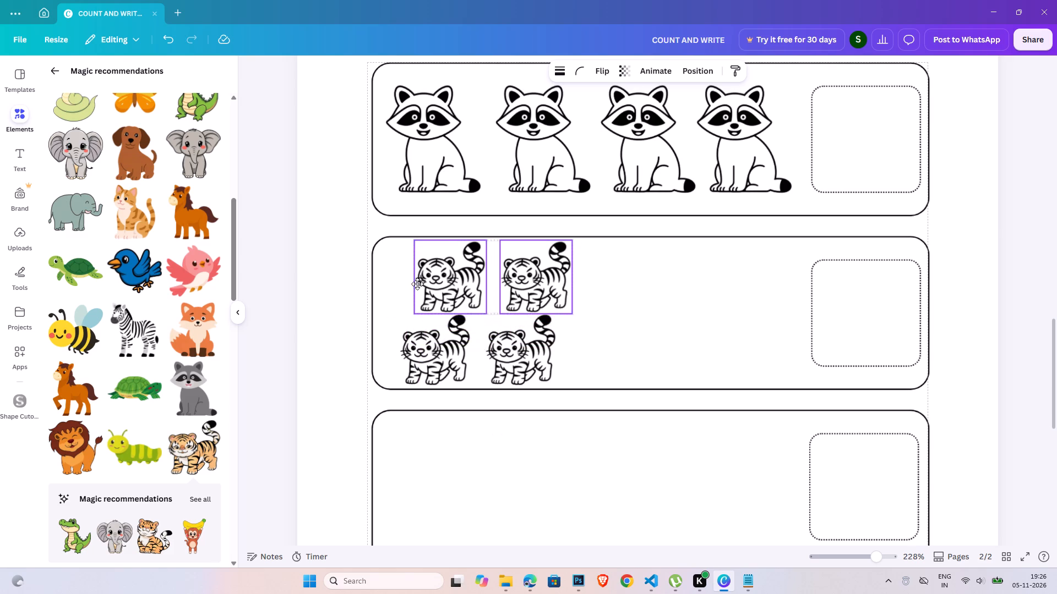
drag(417, 284, 405, 284)
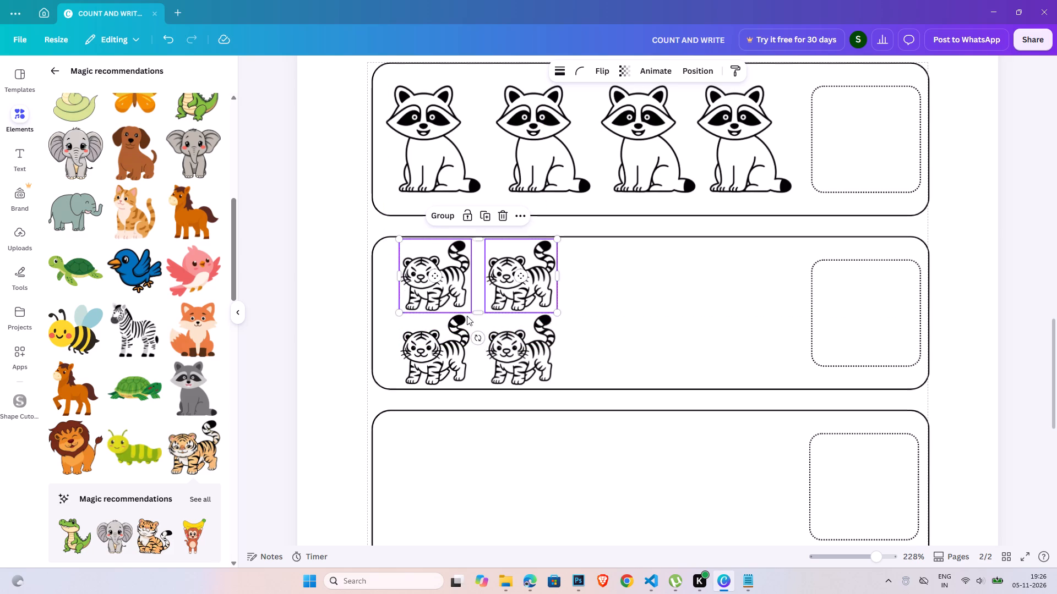
Duplicate all four tigers and place the copies to their right in the second box, making two rows of four.
shift+click(520, 361)
shift+click(444, 358)
key(ctrl+c)
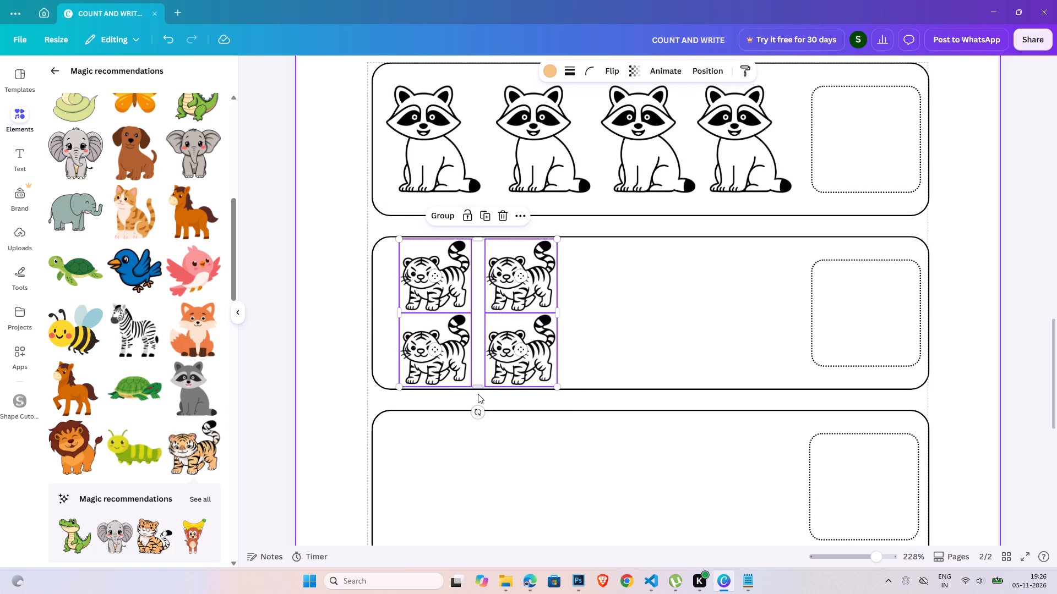
key(ctrl+v)
drag(435, 382, 584, 360)
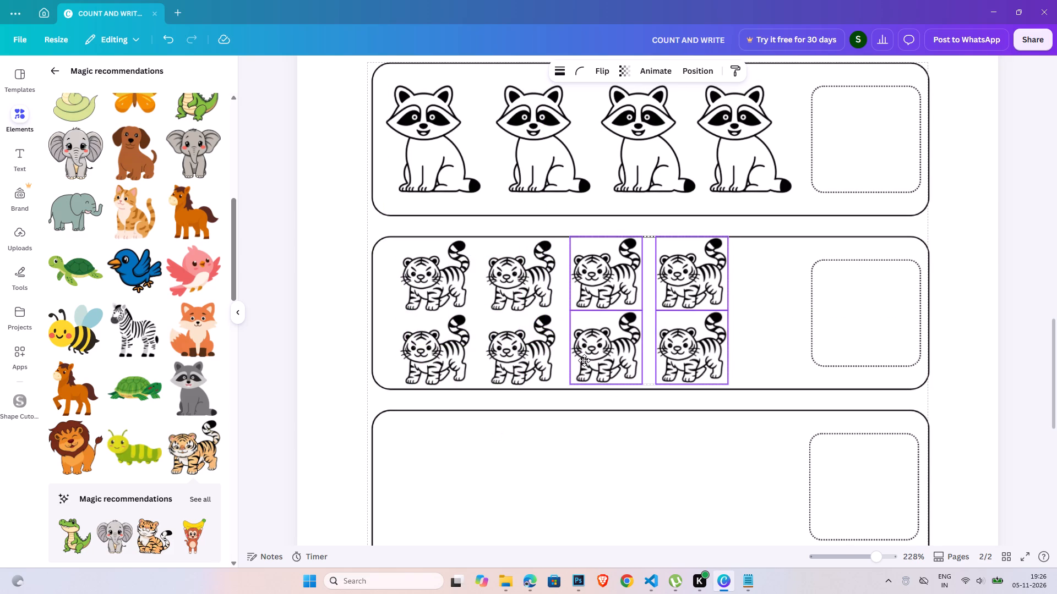
drag(584, 360, 579, 361)
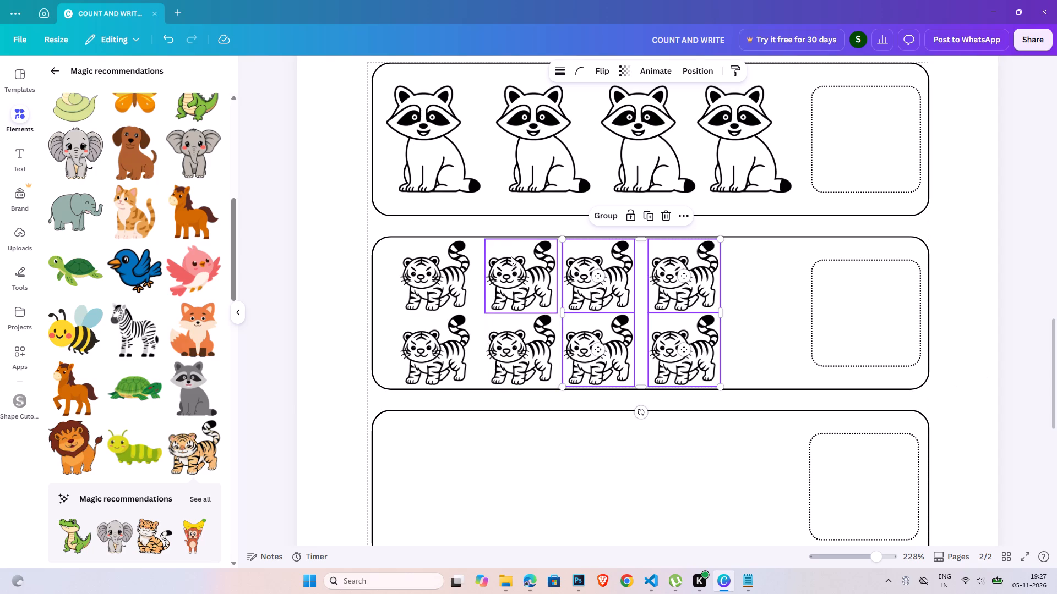
Move the last column's two tigers together further right in the second box, keeping them level with the other tigers.
click(1030, 364)
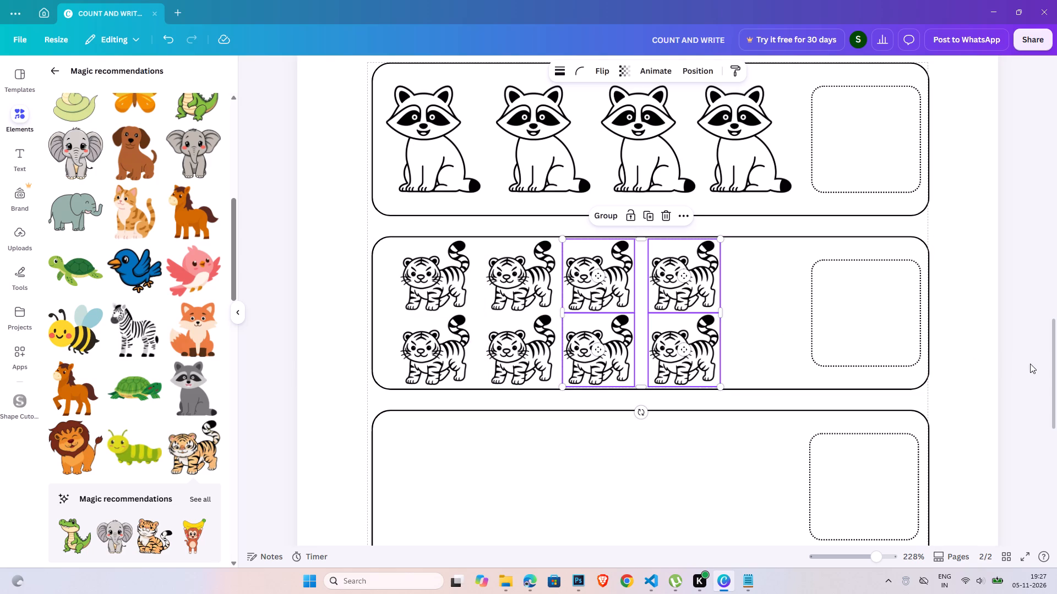
click(675, 299)
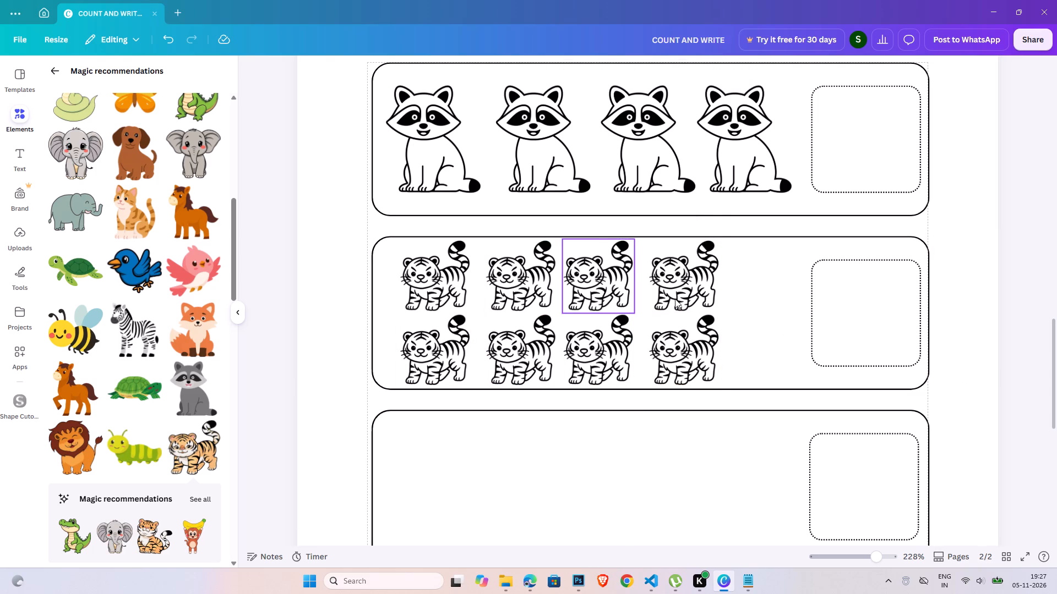
shift+click(674, 349)
drag(672, 361, 734, 359)
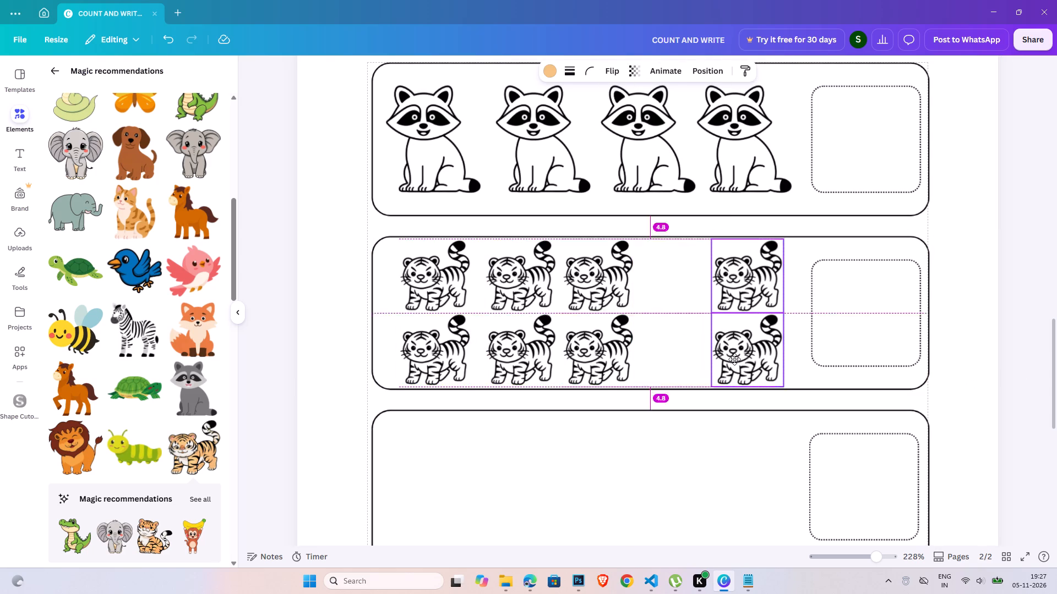
drag(734, 359, 731, 360)
Select all eight tigers in the second box and space them evenly with Tidy up.
click(455, 276)
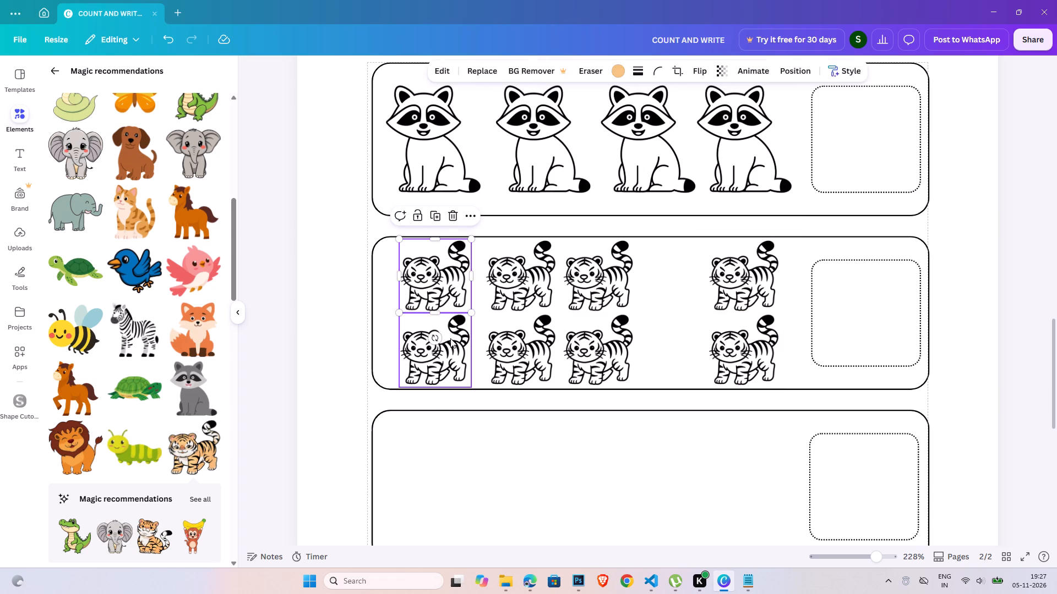
shift+click(450, 338)
shift+click(515, 285)
shift+click(520, 339)
shift+click(597, 285)
shift+click(601, 355)
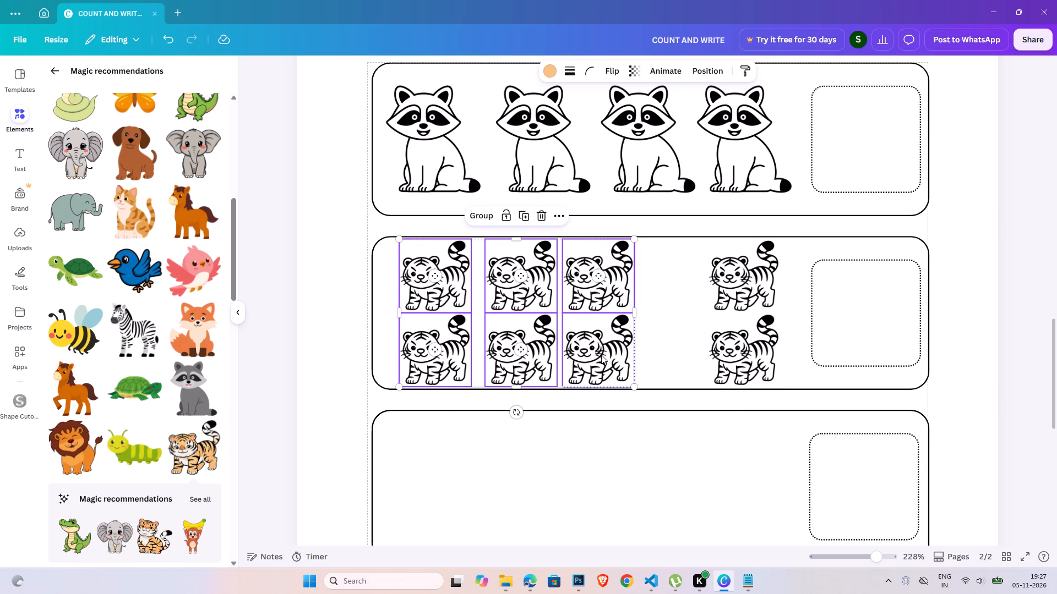
shift+click(764, 334)
shift+click(759, 280)
click(722, 70)
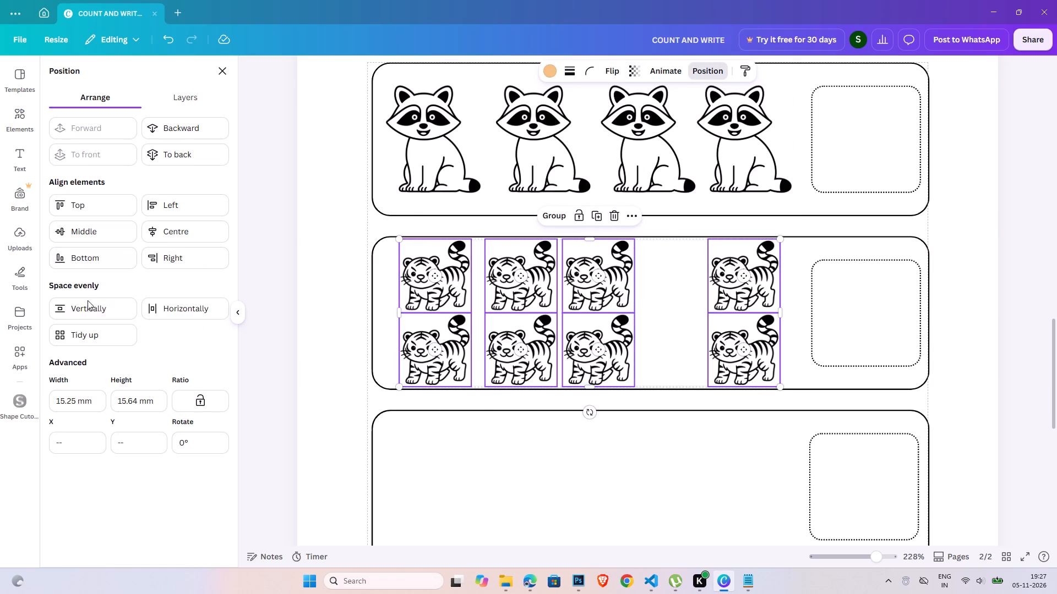
click(88, 330)
double_click(1028, 329)
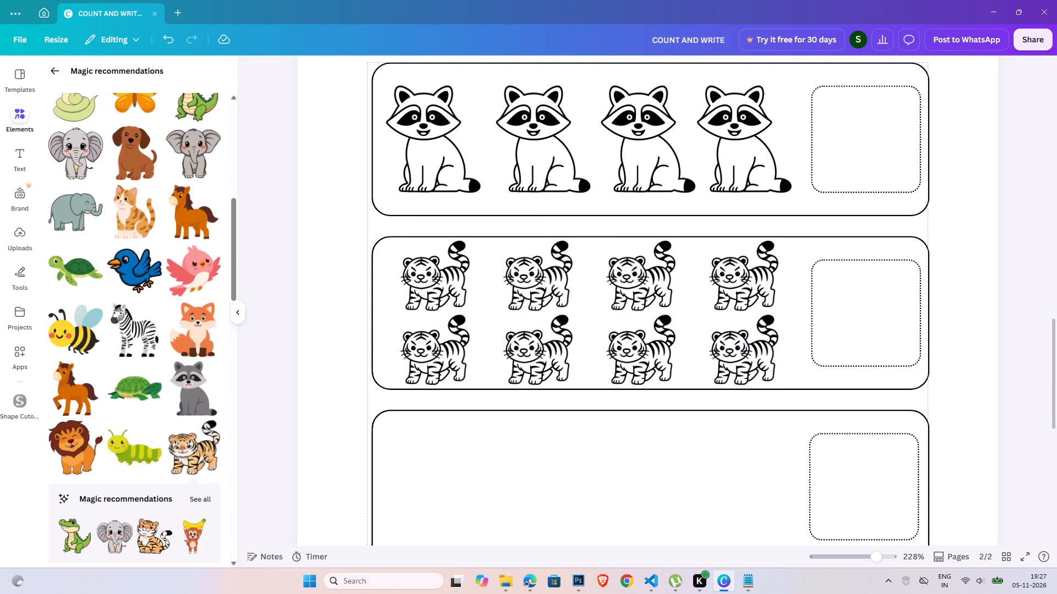
Zoom out to 96% and look over the boxes on both pages, checking which ones are filled and which are empty.
click(859, 552)
click(989, 386)
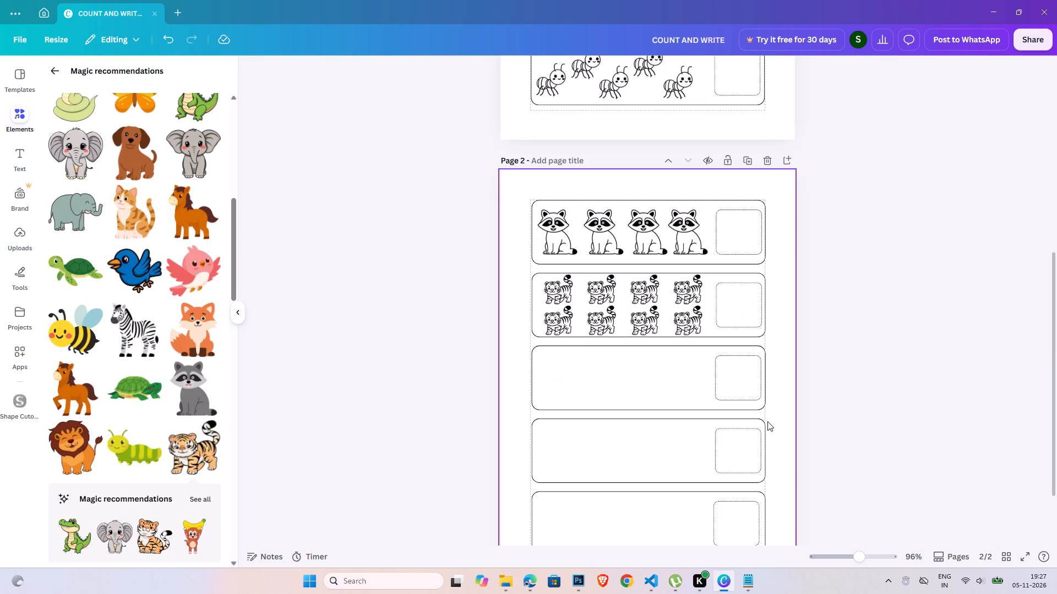
click(843, 392)
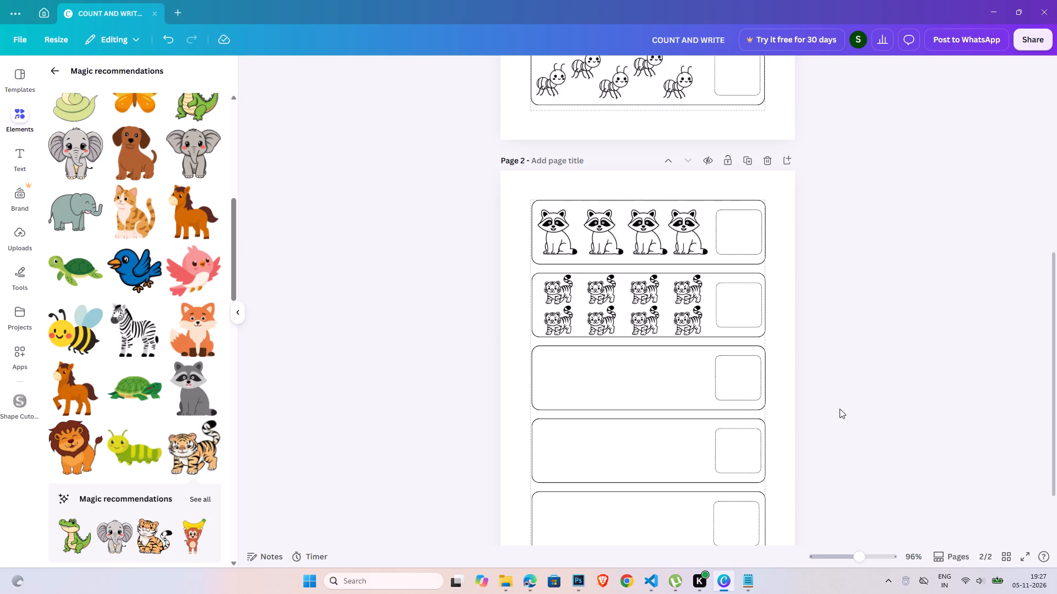
scroll(685, 447, down, 2)
scroll(686, 446, up, 4)
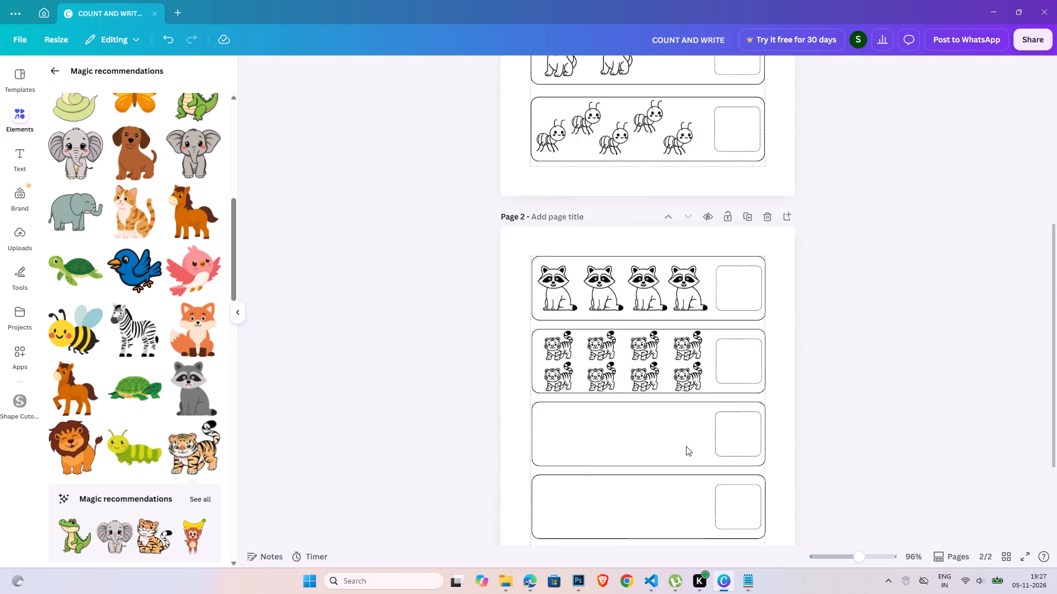
scroll(686, 446, up, 3)
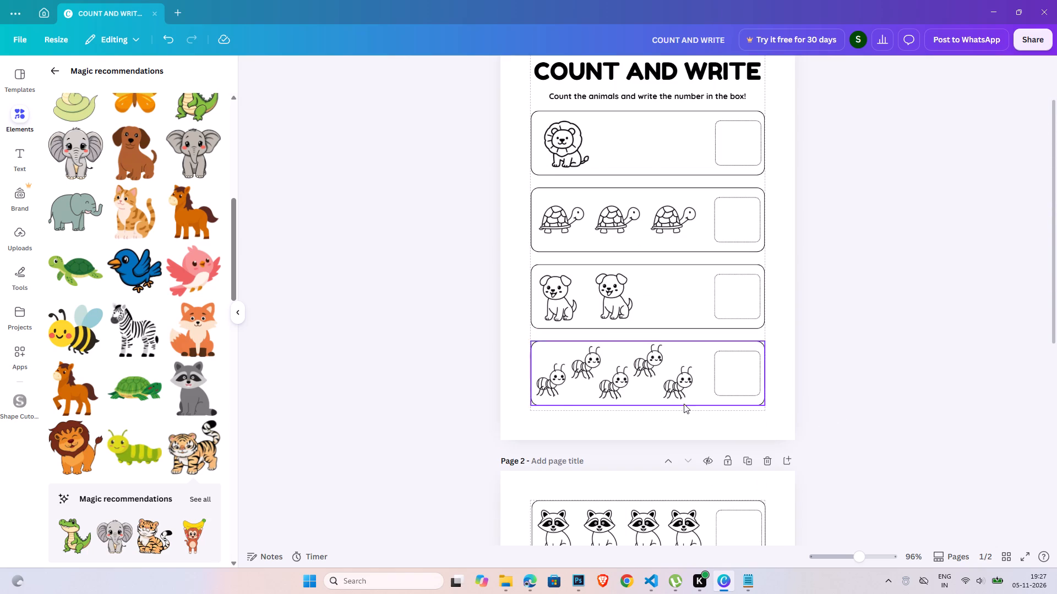
scroll(775, 457, down, 3)
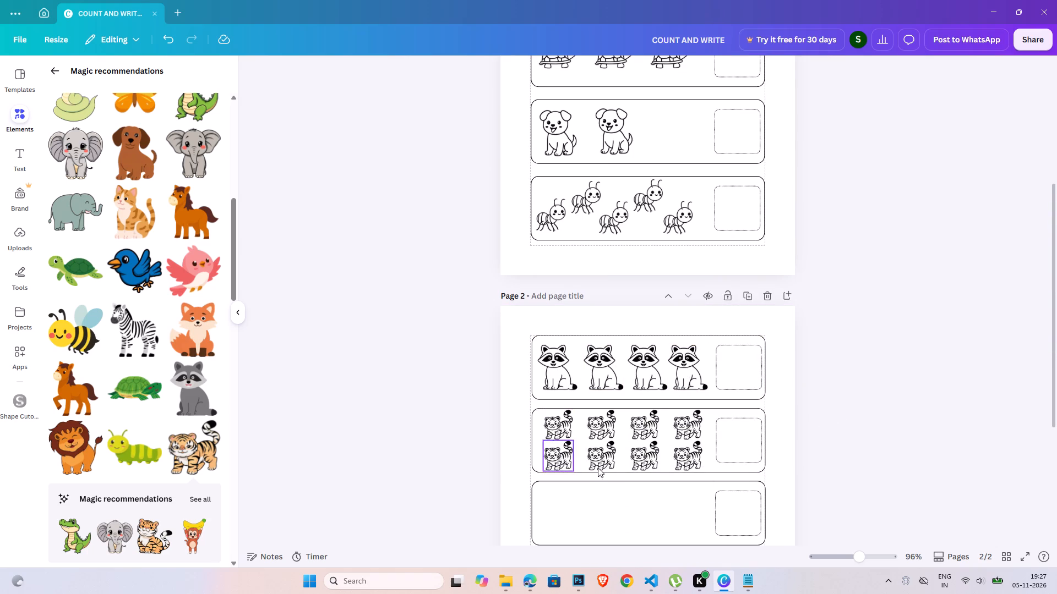
scroll(884, 443, down, 3)
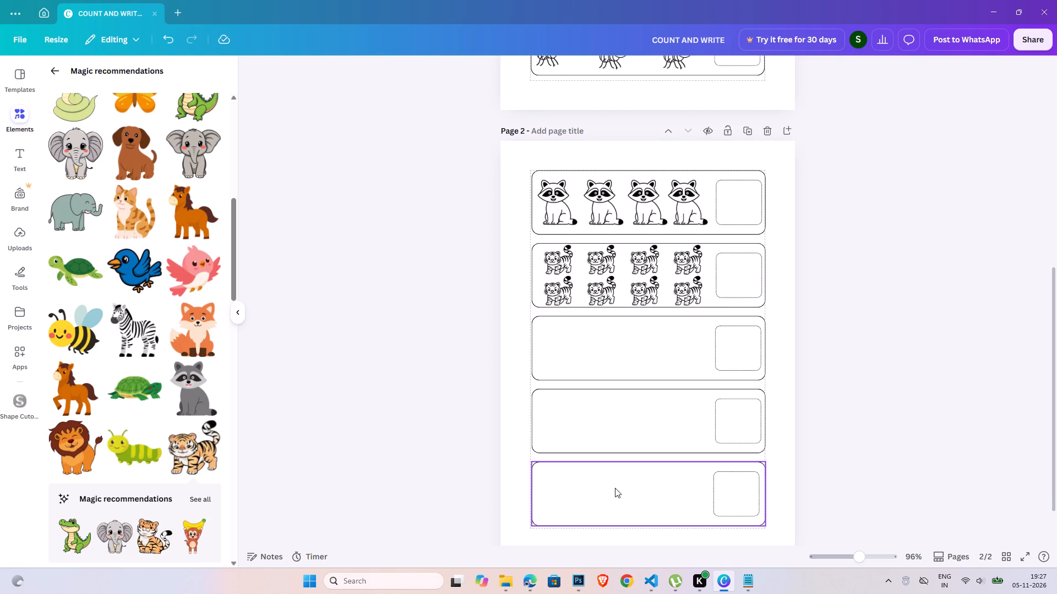
click(968, 365)
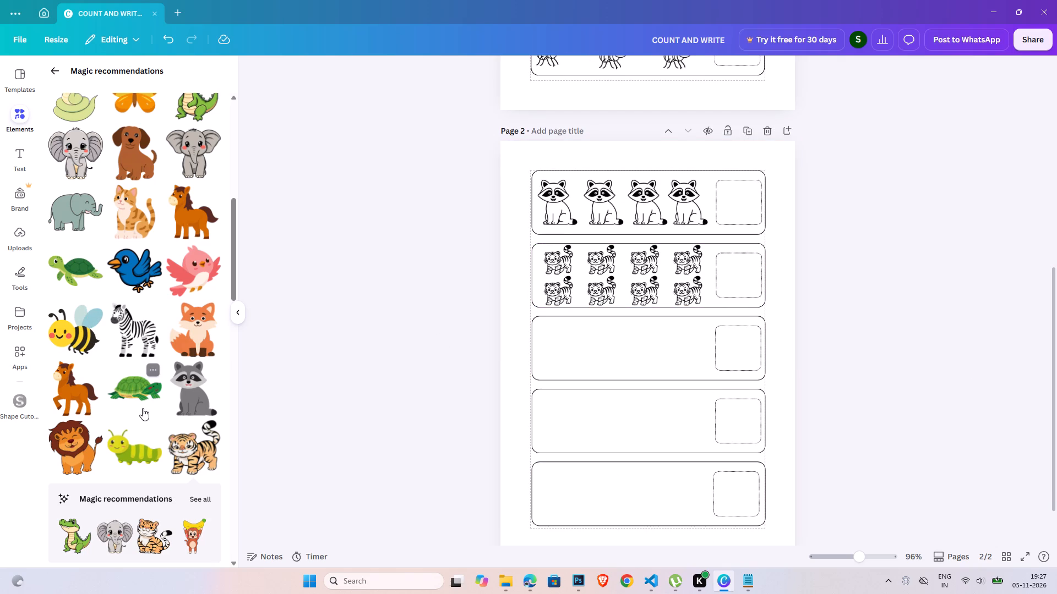
Add the yellow bee graphic, shrink it to about 15 mm wide and place it in the upper-left corner of the fifth box.
click(76, 334)
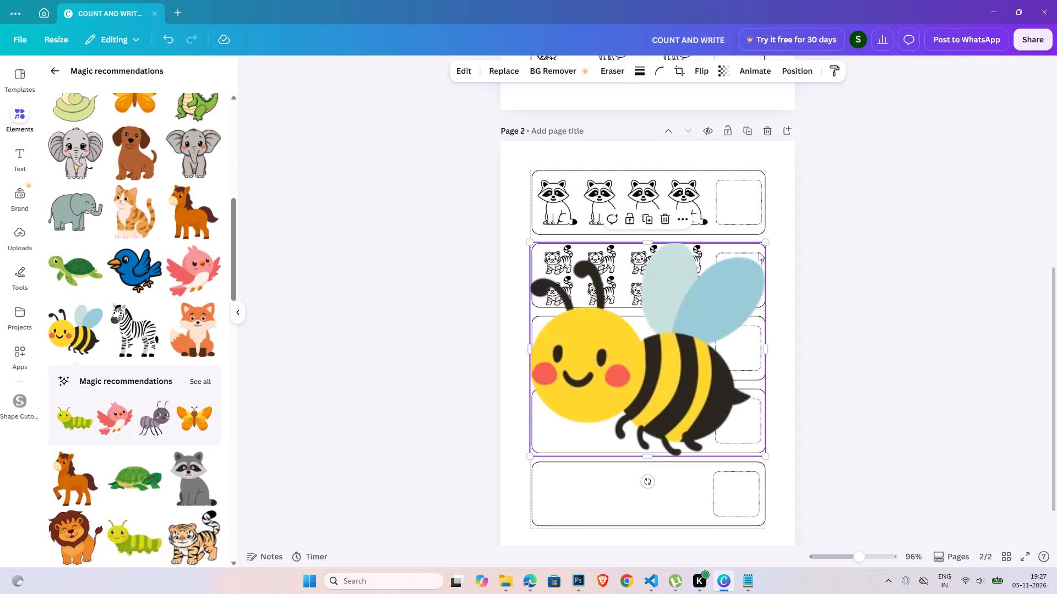
drag(769, 245, 580, 434)
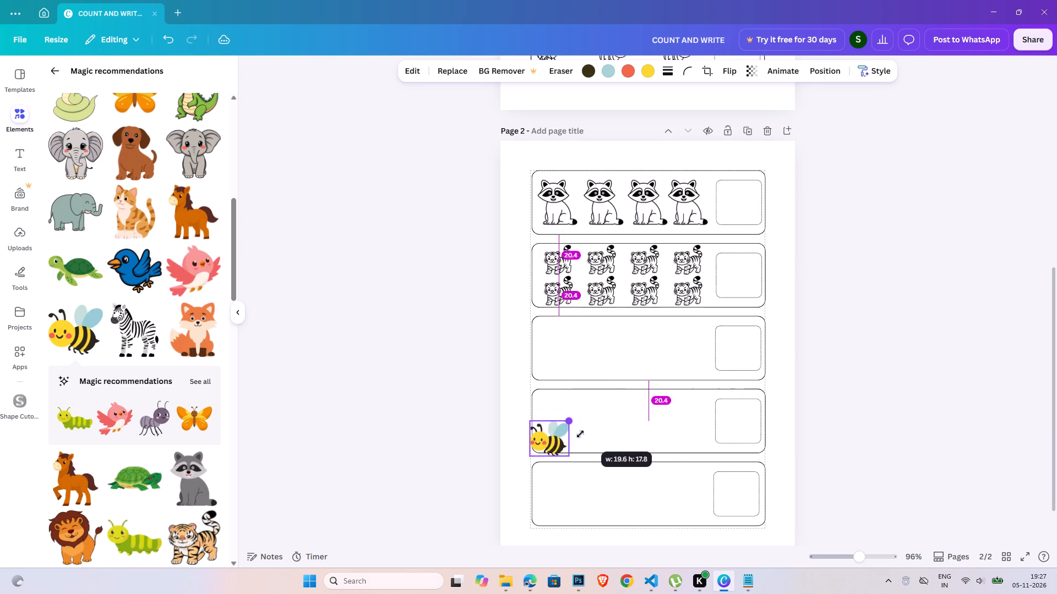
drag(580, 434, 570, 439)
drag(546, 443, 555, 476)
click(555, 476)
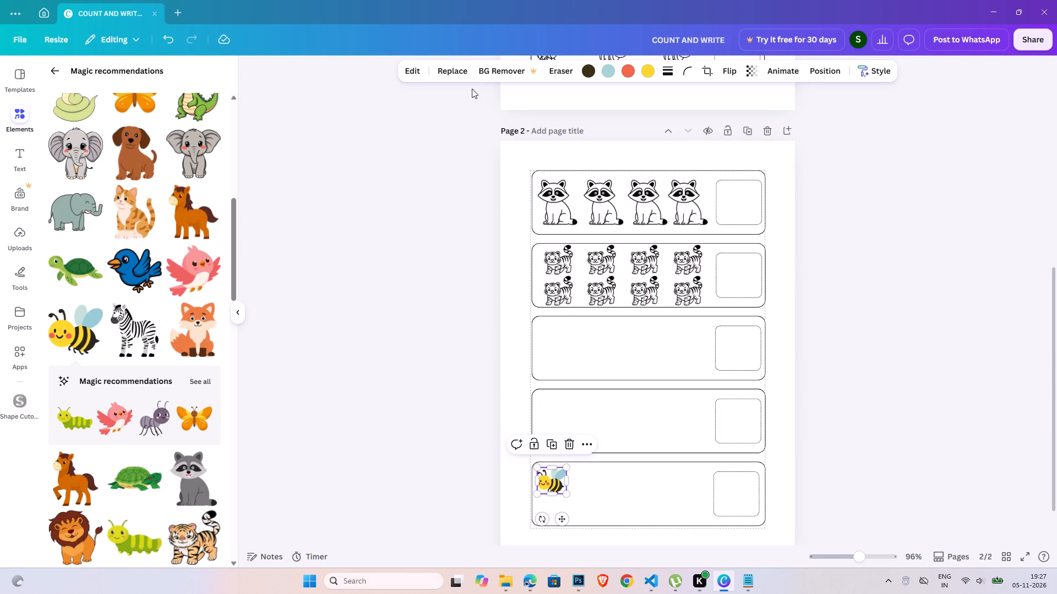
Apply the Simple lined style match to the bee.
click(415, 69)
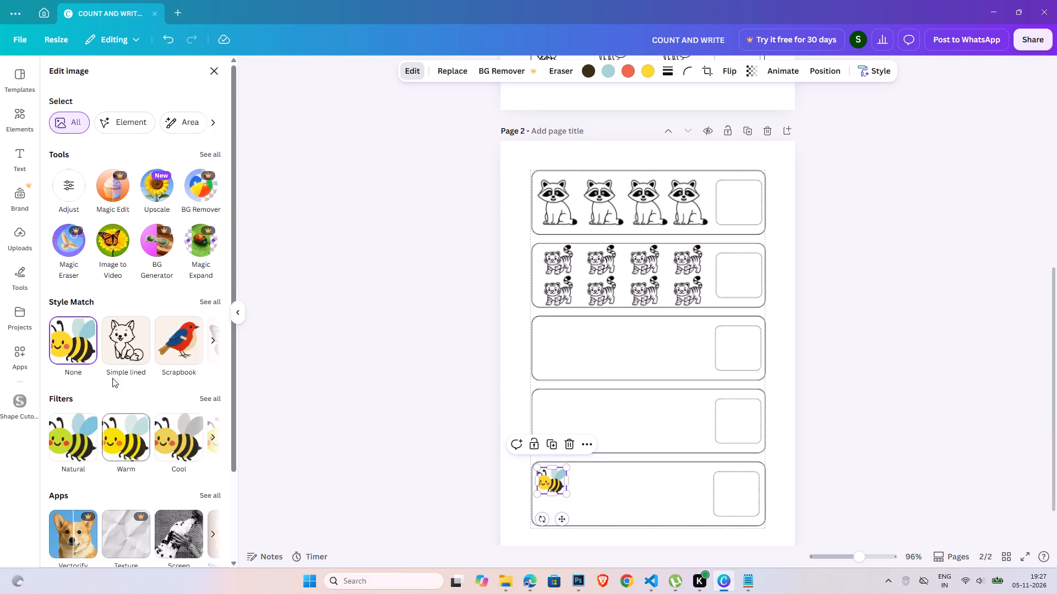
click(119, 360)
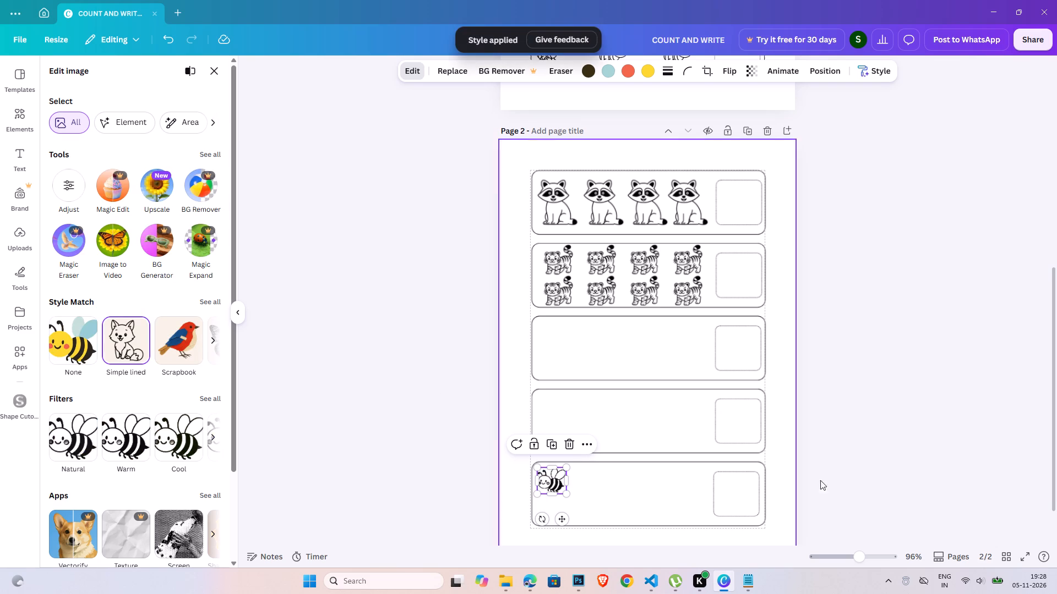
double_click(909, 468)
Make four copies of the line-art bee and line them up beside it in the upper half of the fifth box.
click(558, 480)
key(ctrl+c)
key(ctrl+v)
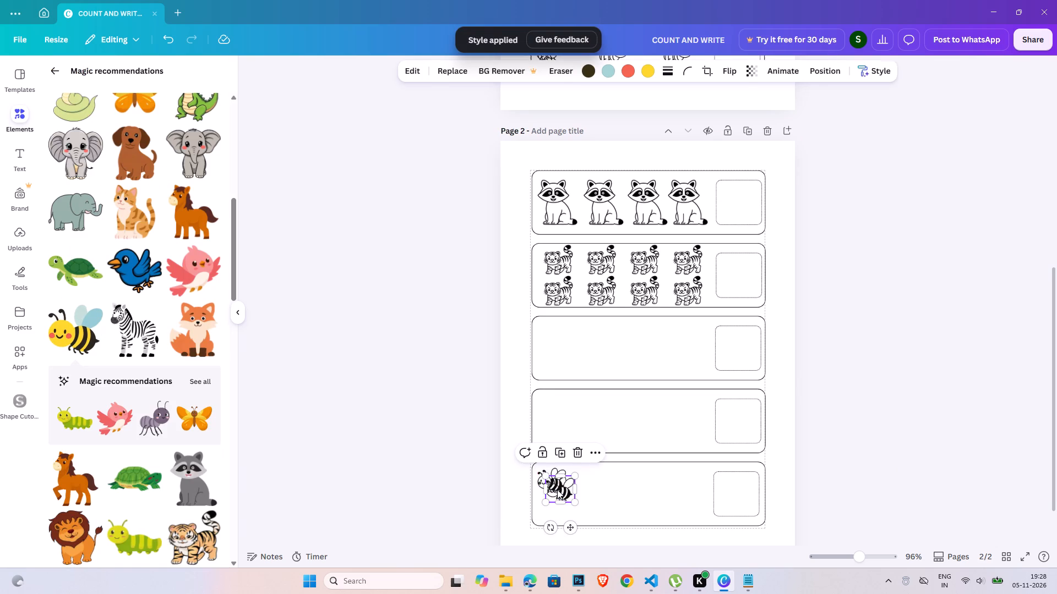
drag(557, 490, 584, 479)
key(ctrl+c)
key(ctrl+v)
drag(588, 485, 617, 477)
key(ctrl+c)
key(ctrl+v)
drag(626, 488, 660, 480)
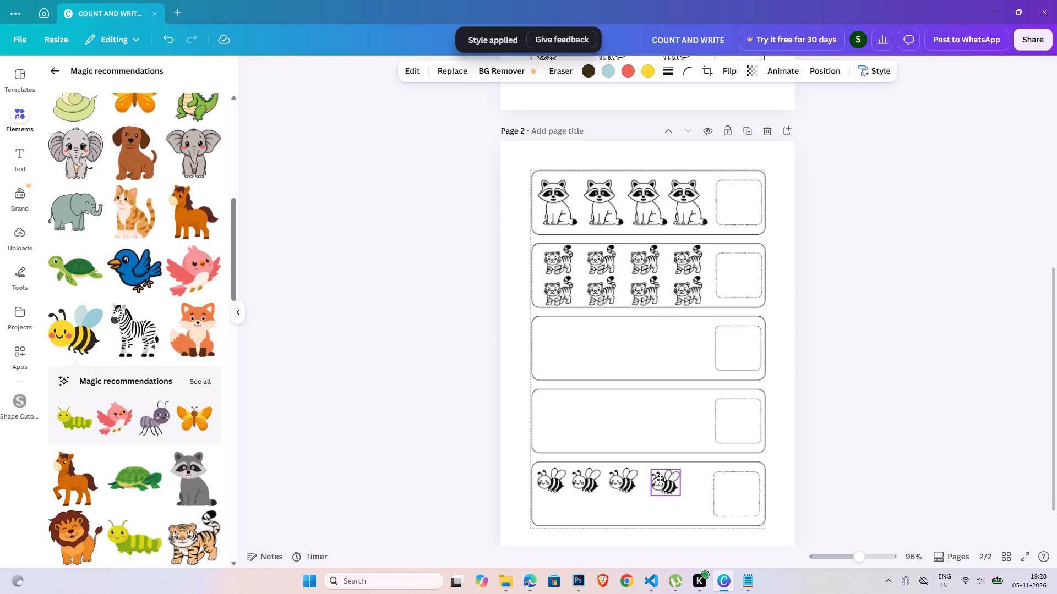
drag(660, 480, 656, 479)
key(ctrl+c)
key(ctrl+v)
drag(664, 490, 694, 481)
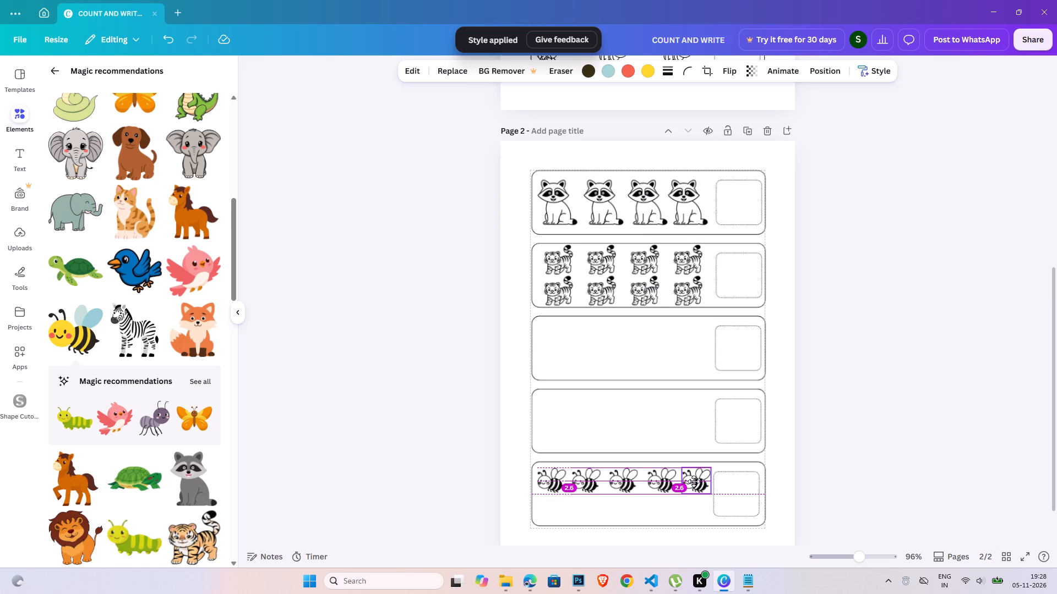
drag(694, 481, 690, 481)
Nudge the first bee slightly left, so it sits just inside the fifth box's left edge.
click(540, 483)
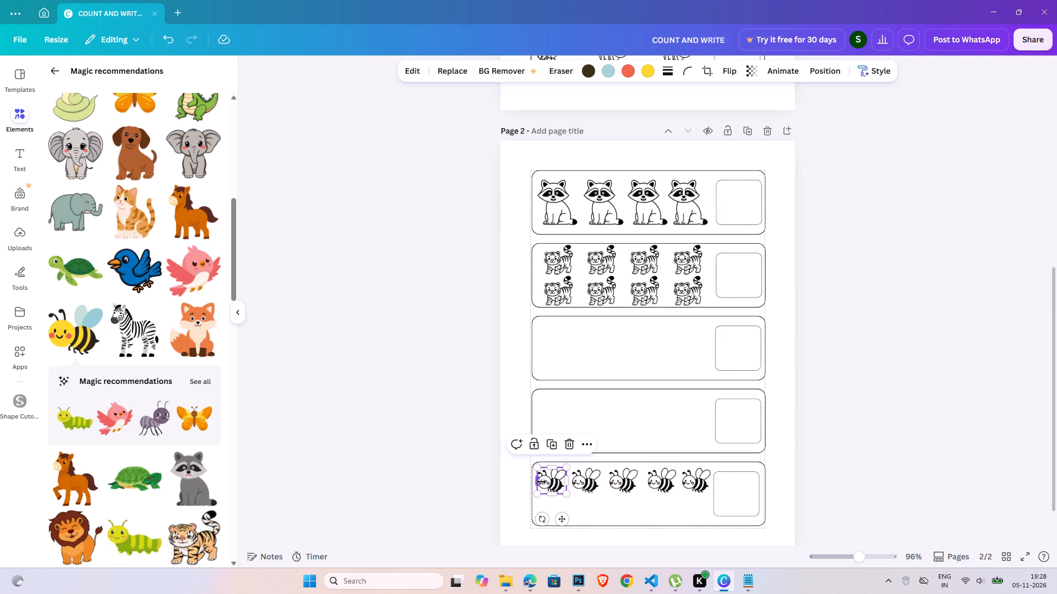
click(549, 480)
key(Left)
key(Left)
key(Left)
click(831, 484)
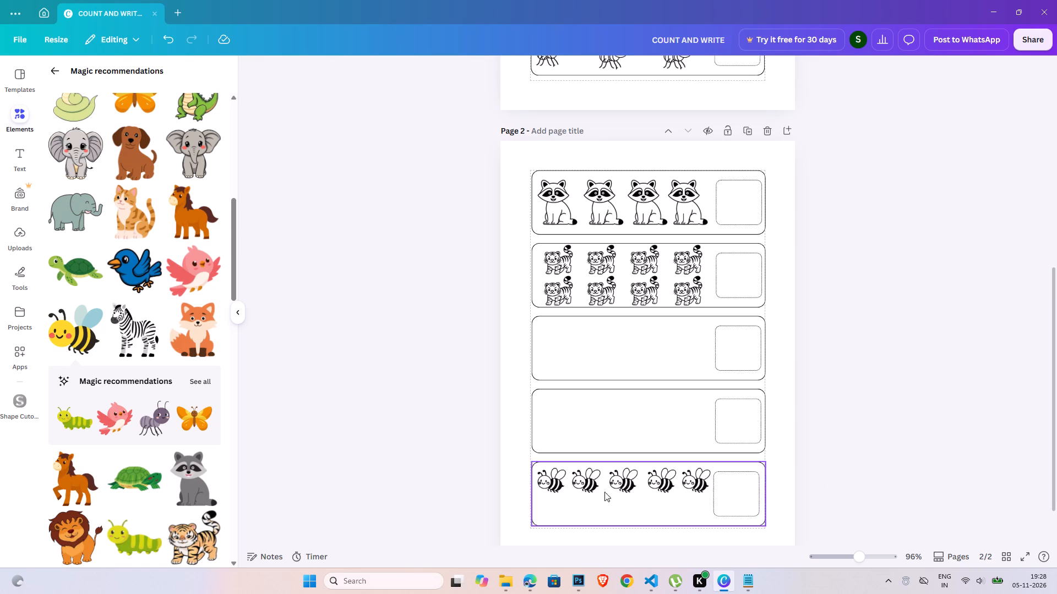
click(544, 489)
key(Left)
key(Left)
key(Right)
click(860, 502)
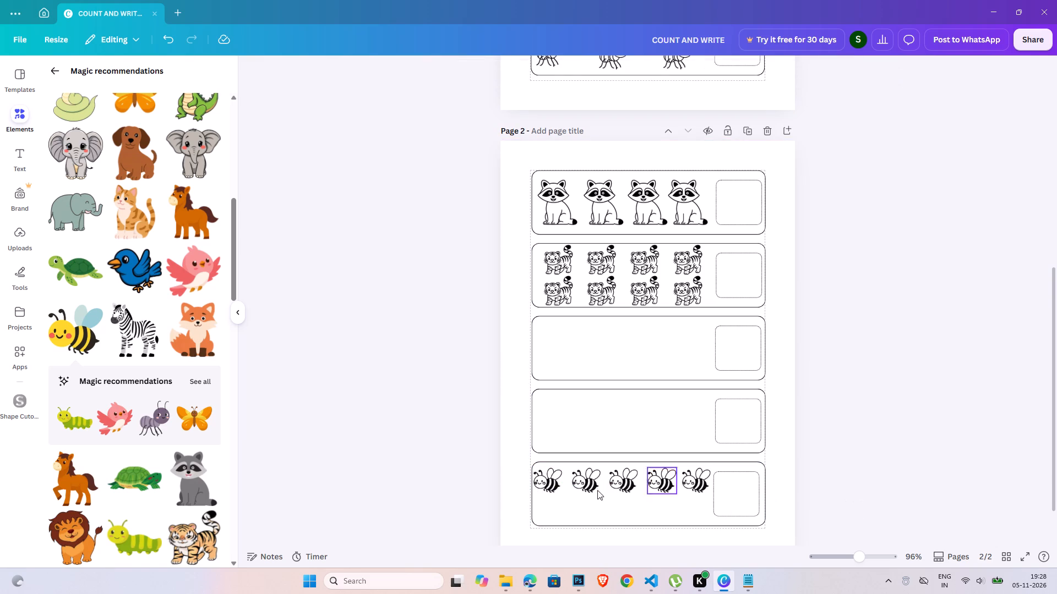
click(547, 484)
key(Right)
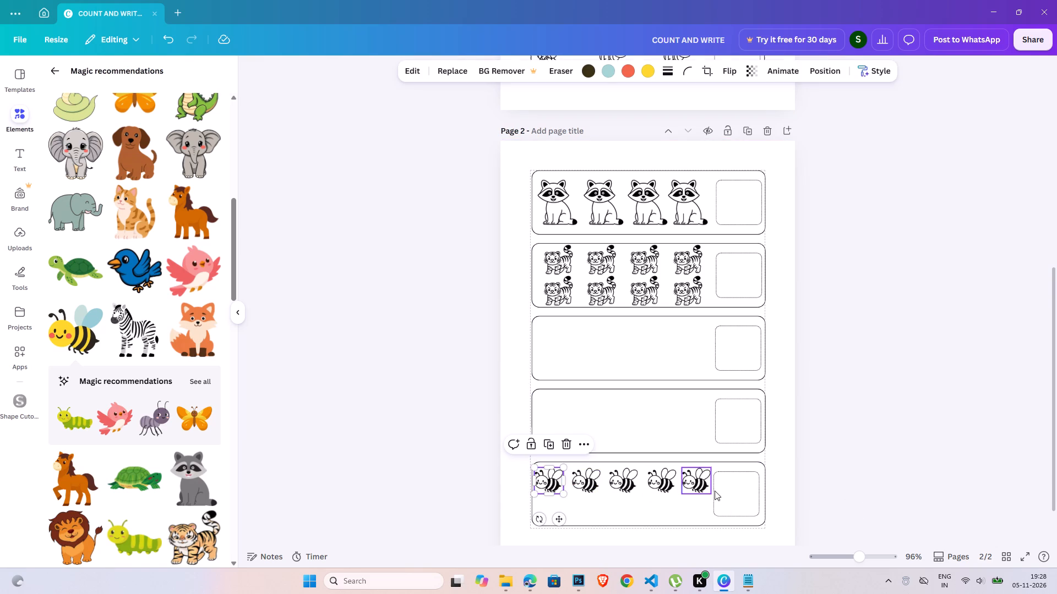
Nudge the last bee left, away from the fifth box's dotted answer square.
shift+click(591, 483)
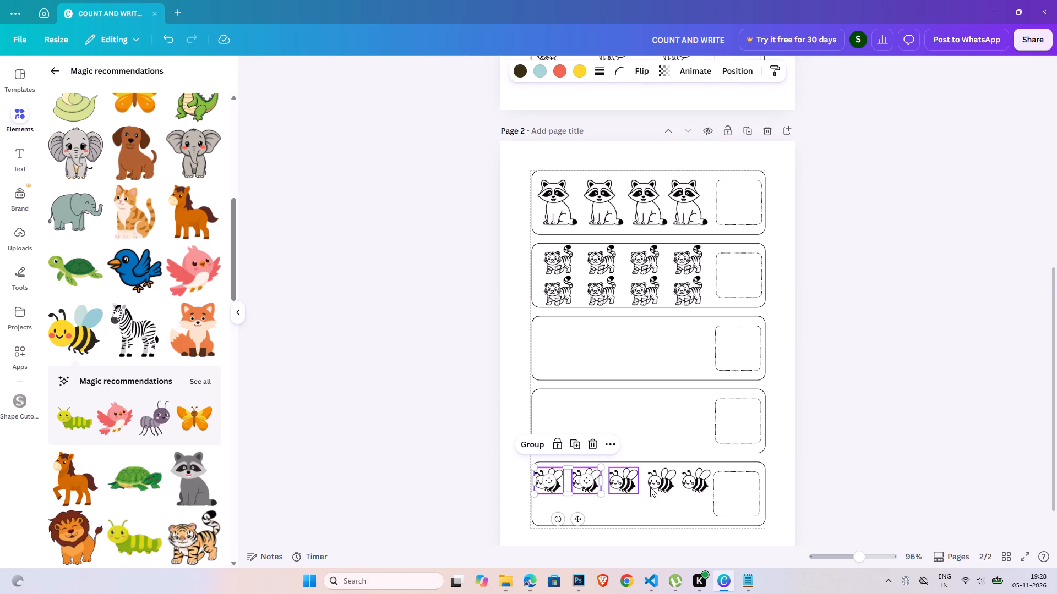
click(694, 490)
key(Left)
key(Left)
key(Left)
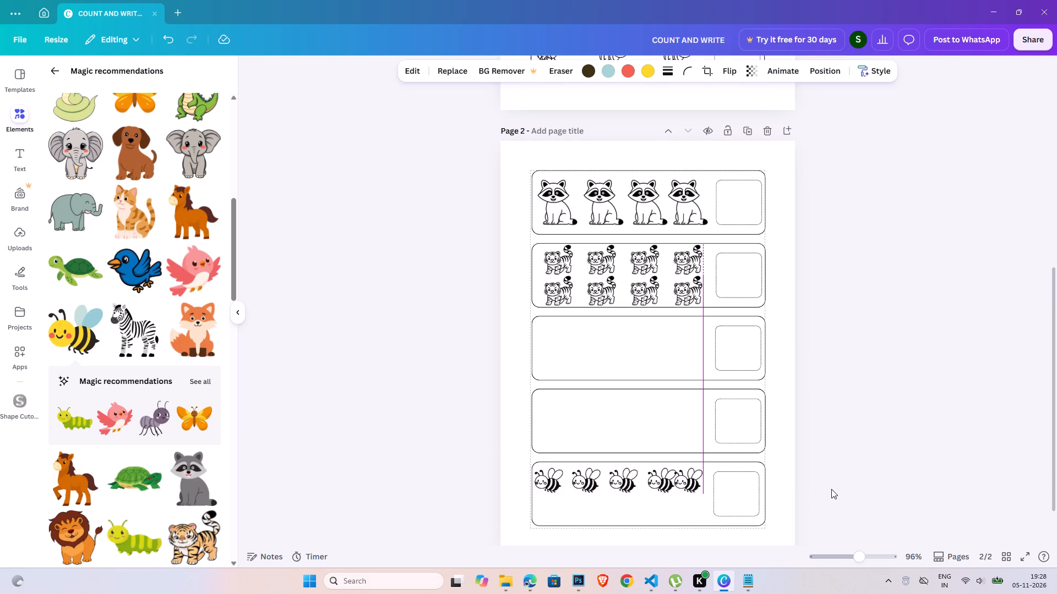
click(834, 489)
Select all five bees and space them evenly with Tidy up.
click(548, 483)
key(z)
shift+click(580, 487)
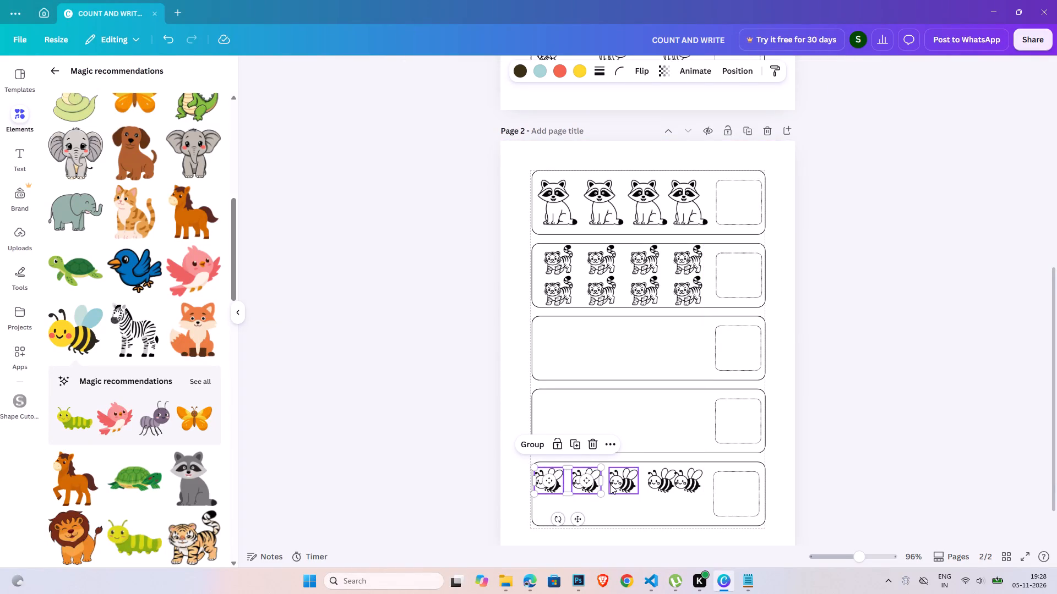
shift+click(611, 485)
shift+click(653, 487)
shift+click(680, 484)
shift+click(692, 483)
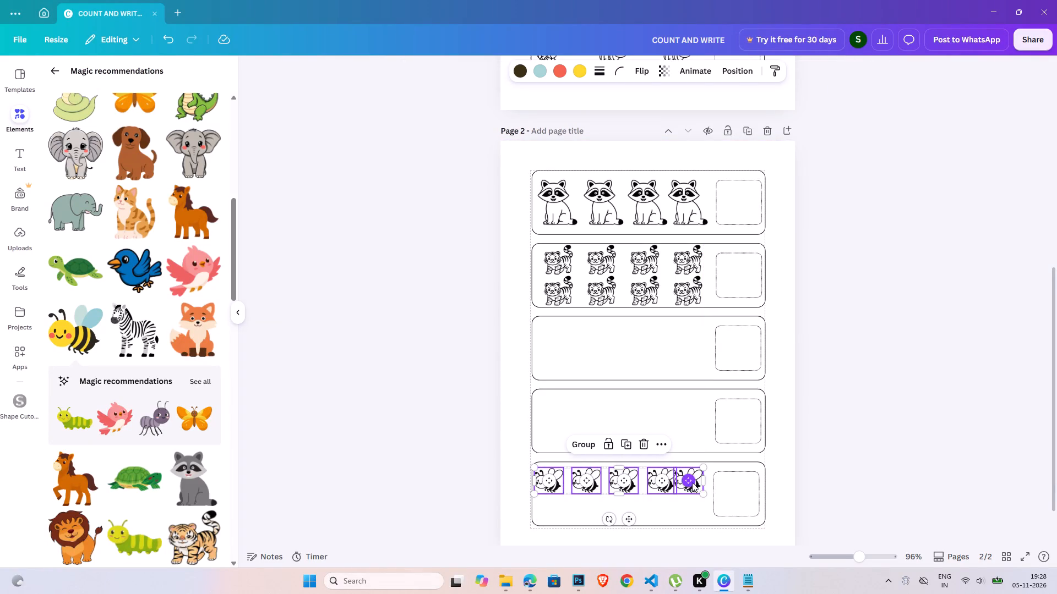
click(755, 69)
click(113, 335)
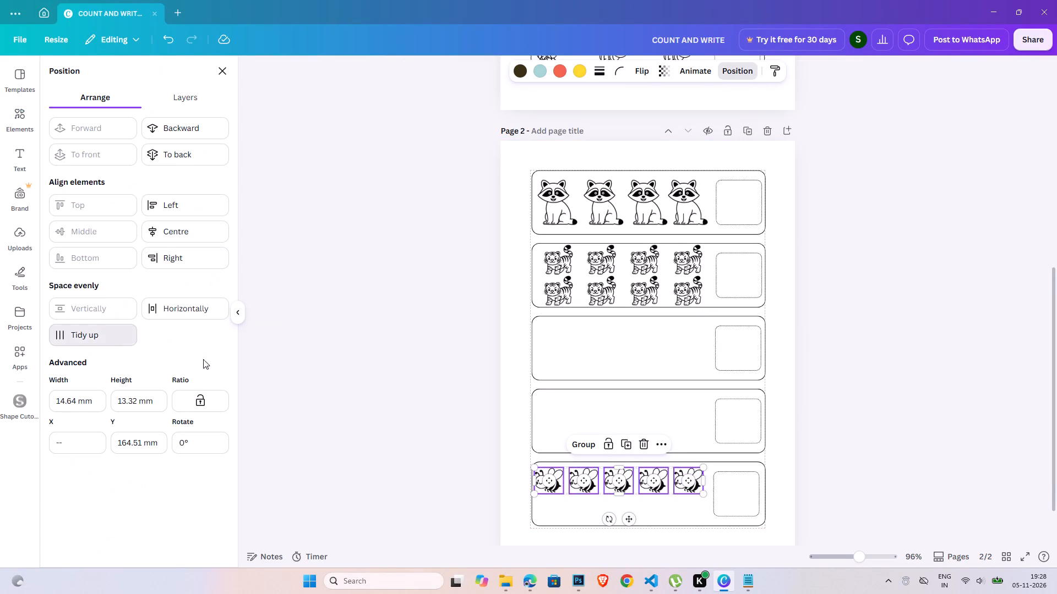
double_click(881, 384)
Duplicate the row of five bees and place the copy directly beneath it in the lower half of the fifth box.
click(555, 475)
shift+click(595, 477)
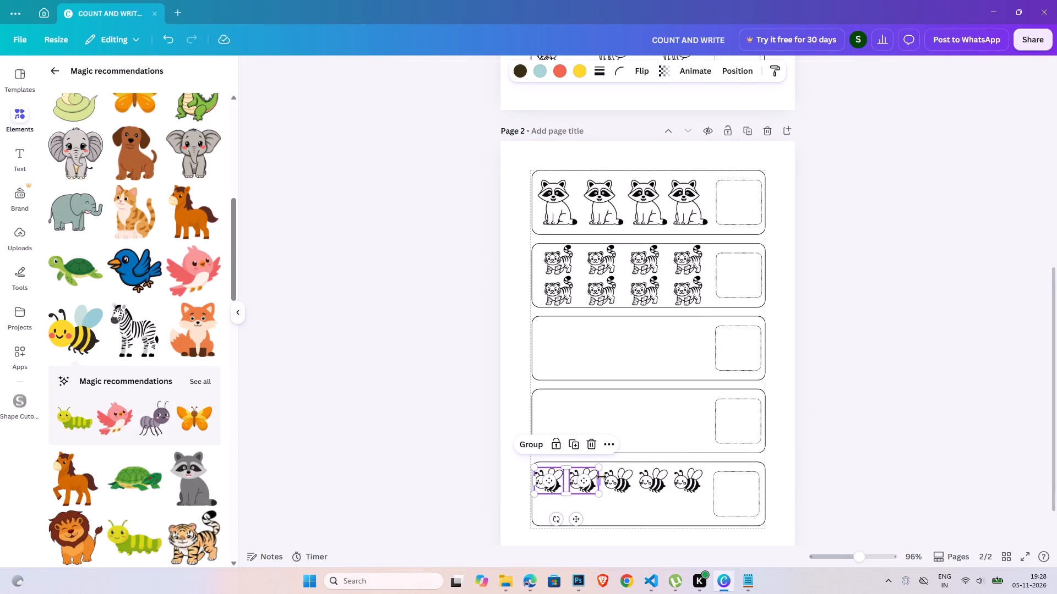
shift+click(632, 480)
shift+click(649, 481)
shift+click(688, 481)
key(ctrl+c)
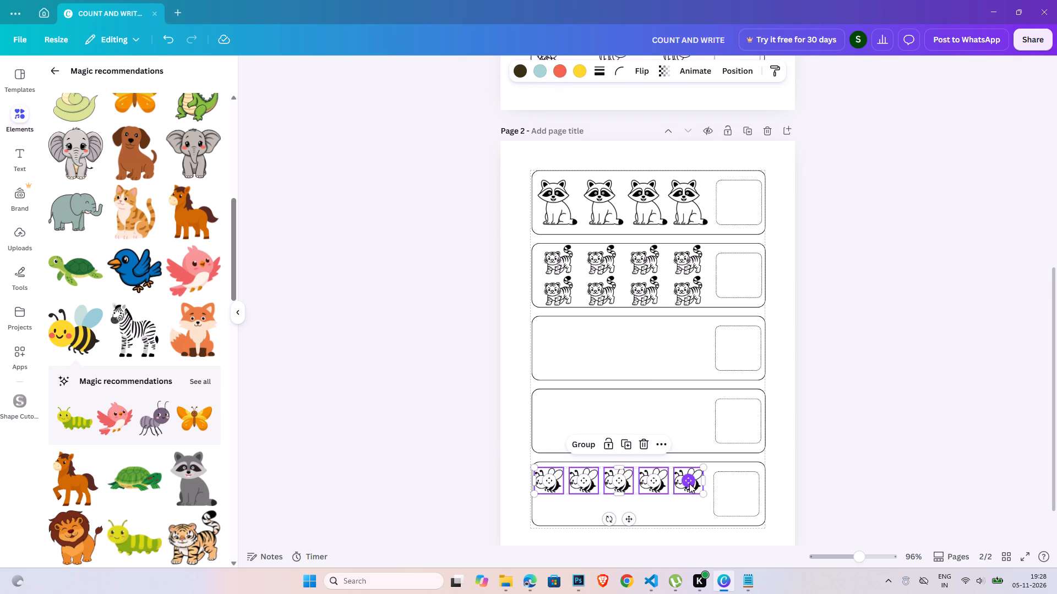
key(ctrl+v)
drag(635, 523, 630, 538)
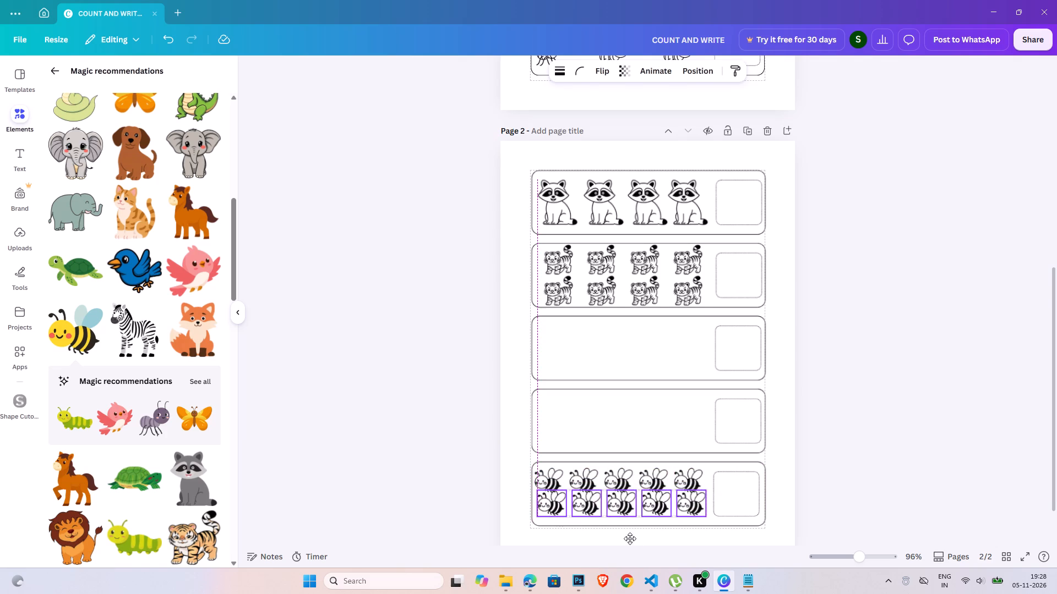
drag(630, 538, 629, 543)
key(Down)
key(Down)
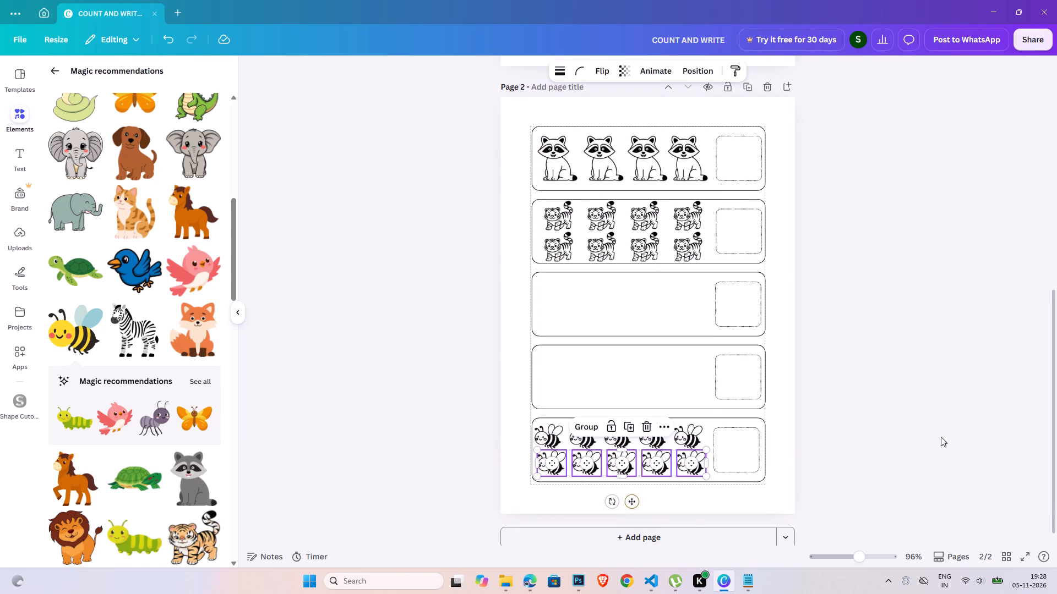
Nudge the lower row of five bees down and left so it lines up under the upper row.
click(940, 437)
click(554, 461)
shift+click(596, 469)
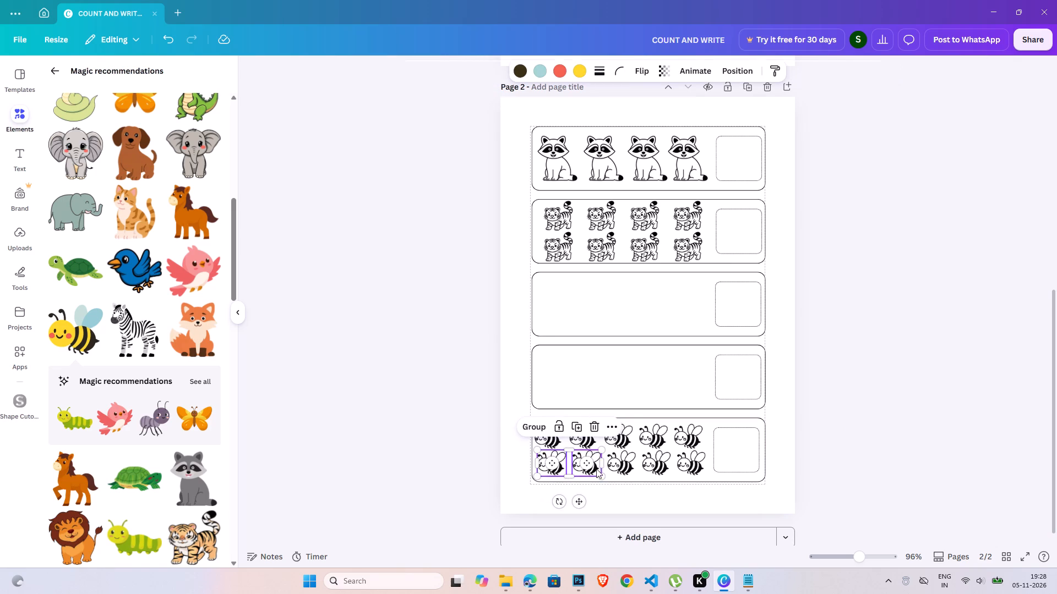
shift+click(630, 469)
shift+click(655, 469)
shift+click(679, 468)
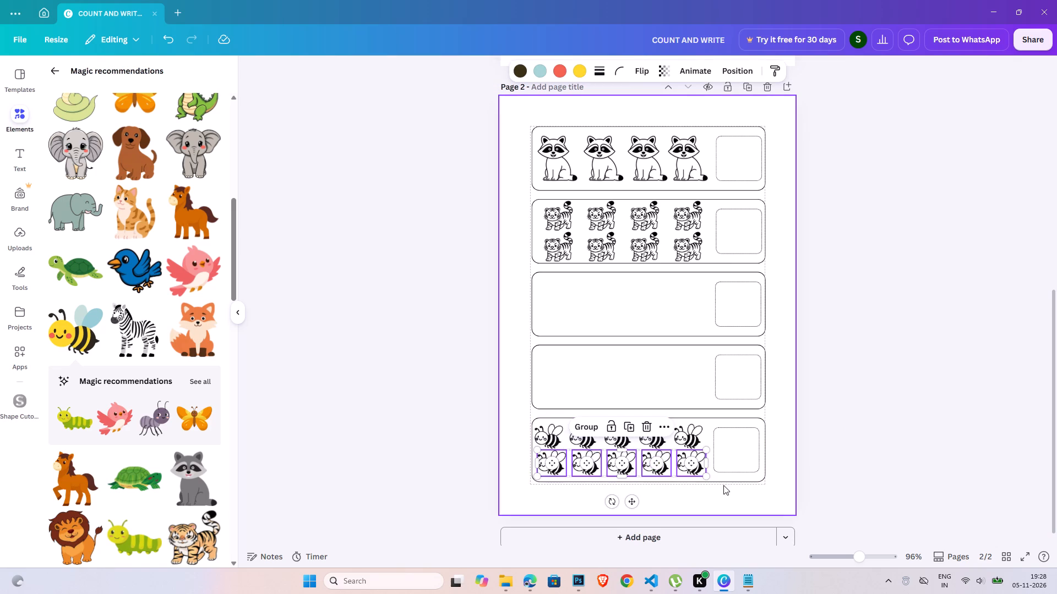
key(Down)
key(Down)
key(Left)
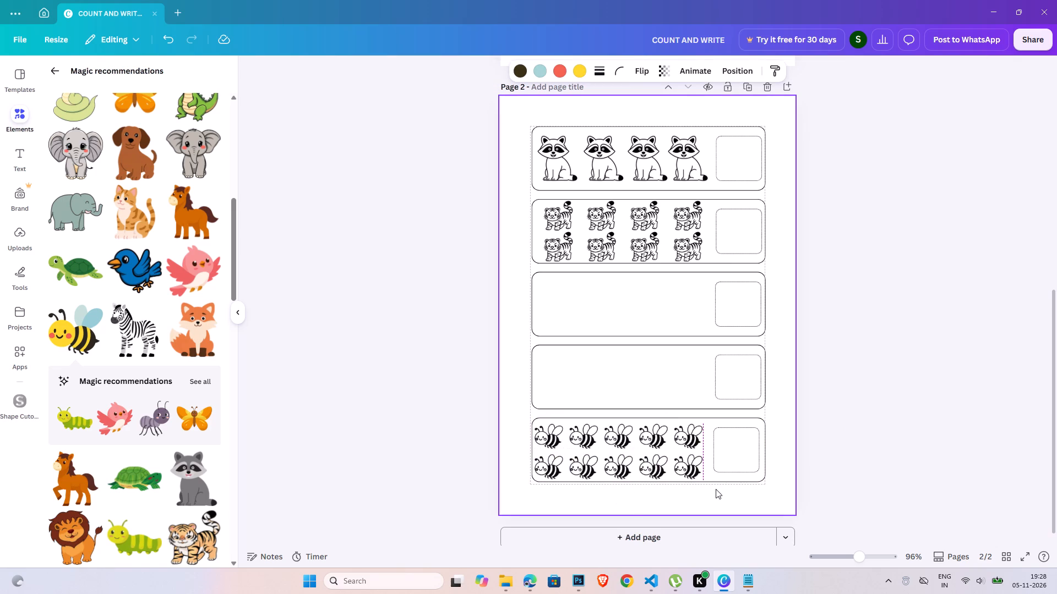
key(Up)
key(Down)
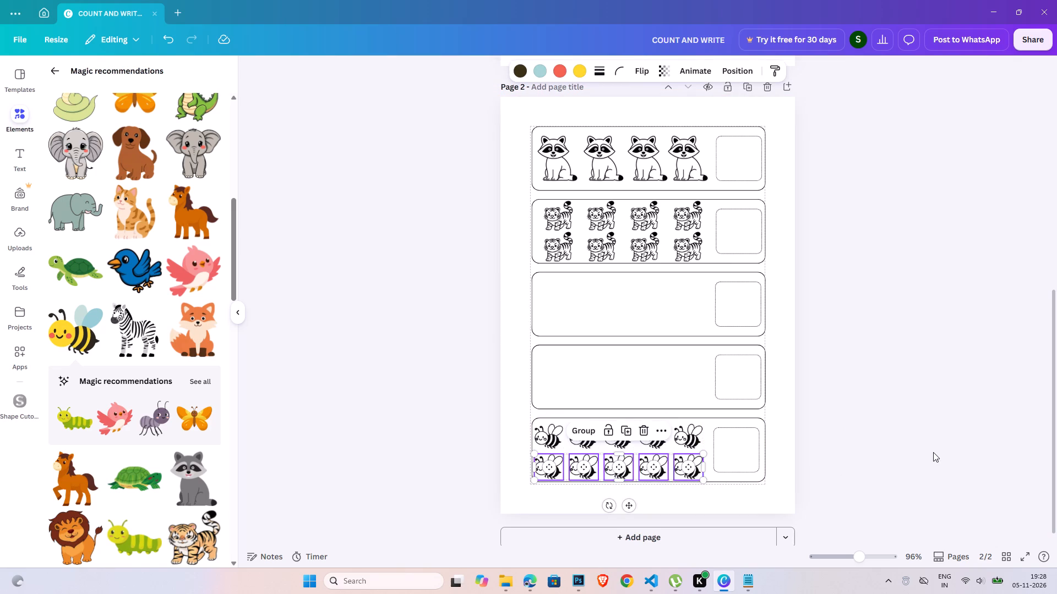
click(933, 450)
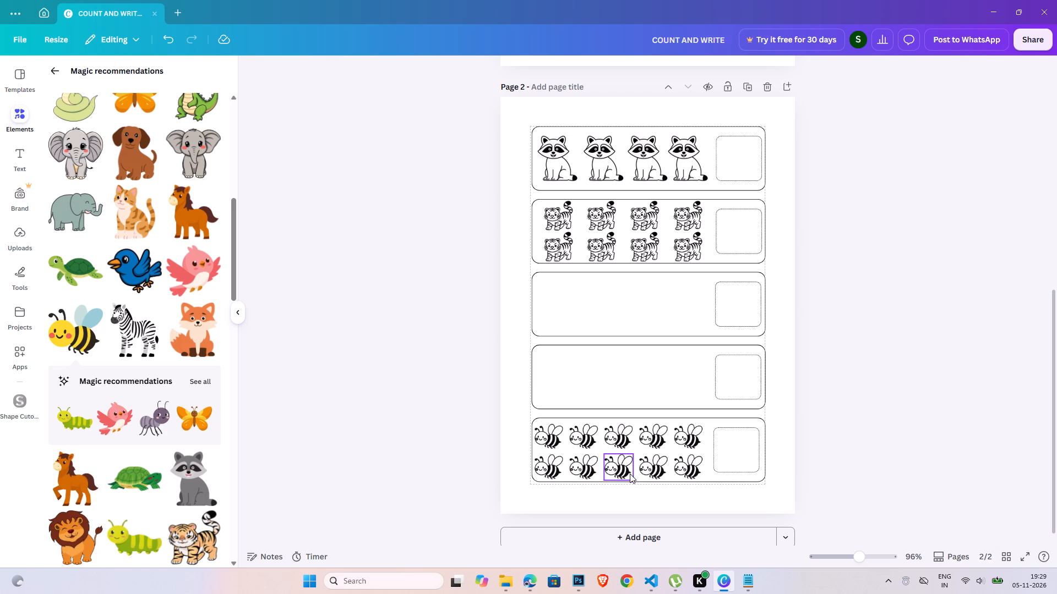
Delete the last bee of the lower row in the fifth box.
click(675, 471)
key(Delete)
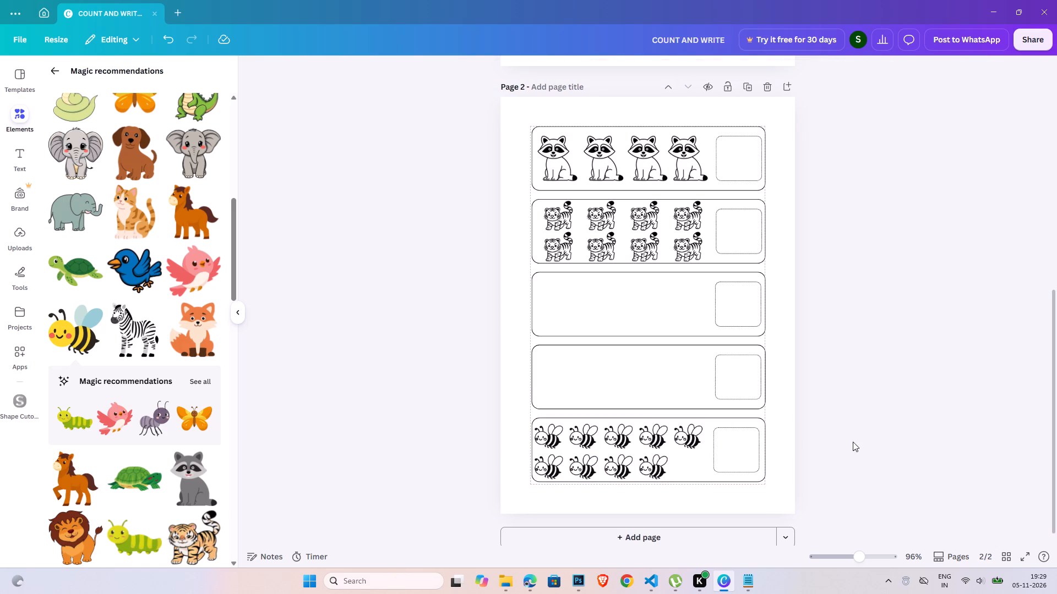
click(853, 442)
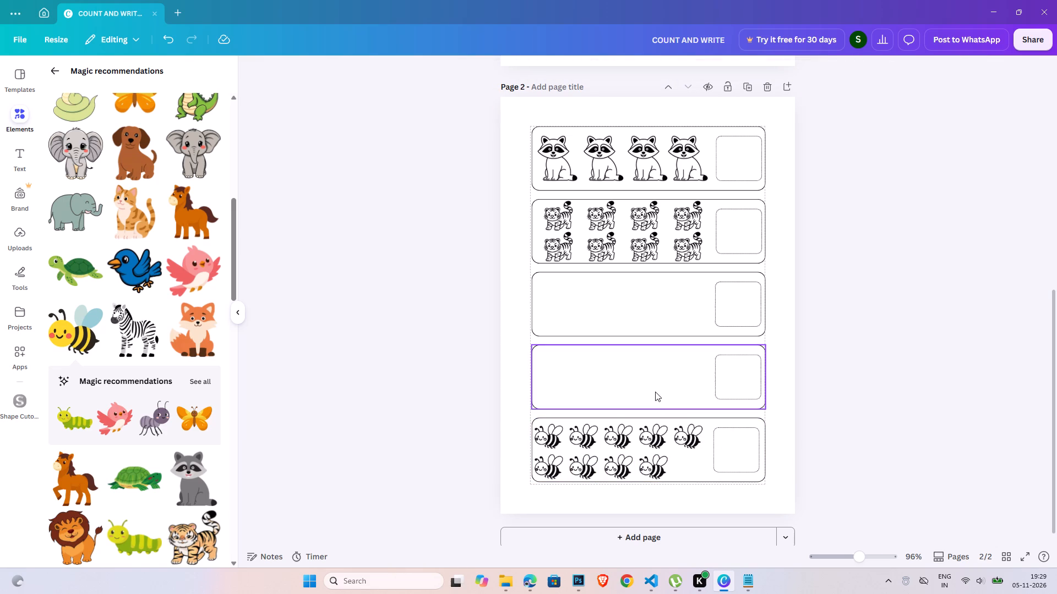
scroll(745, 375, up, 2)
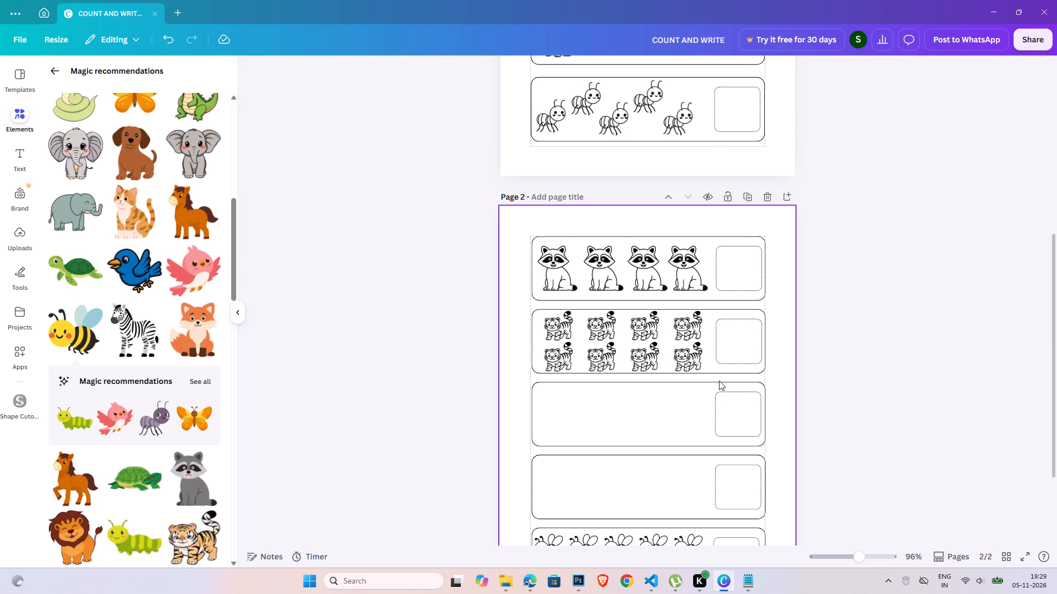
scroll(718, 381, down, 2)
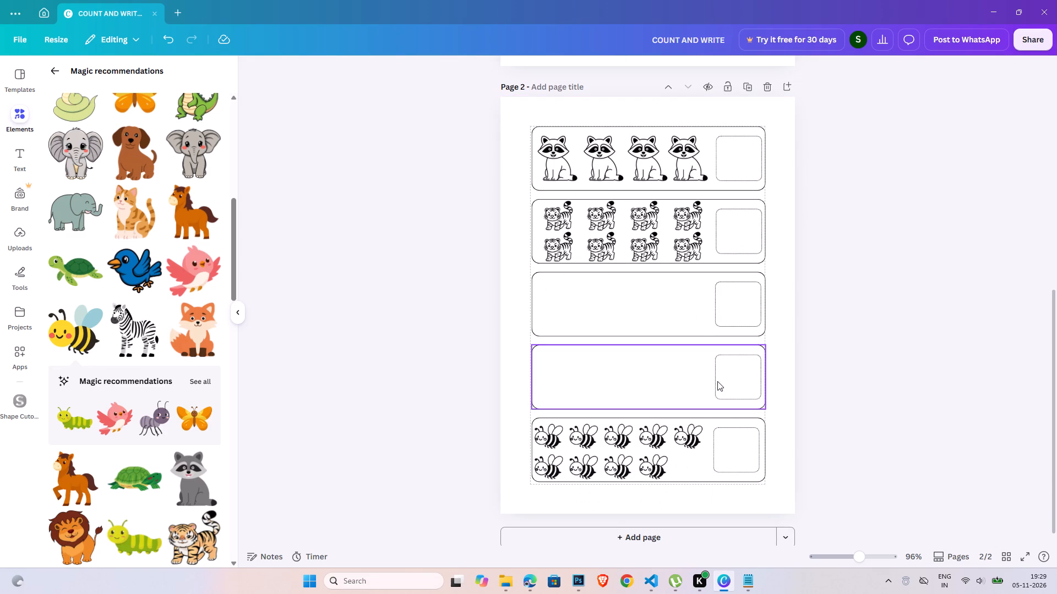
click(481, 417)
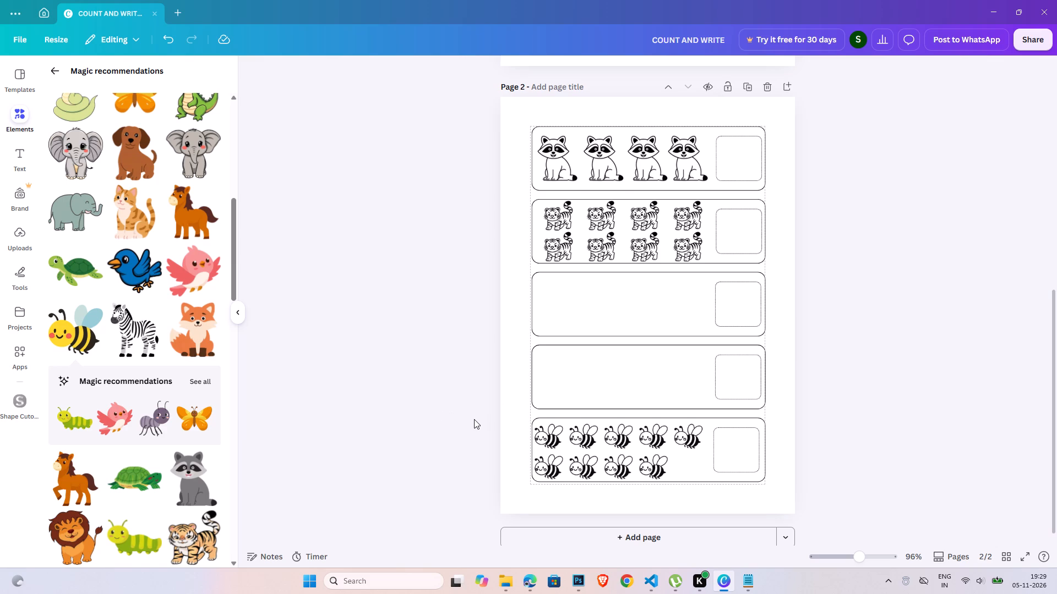
Insert the smiling green sea turtle with a brown shell and shrink it into the upper-left corner of the third box.
scroll(474, 419, down, 1)
scroll(148, 423, down, 5)
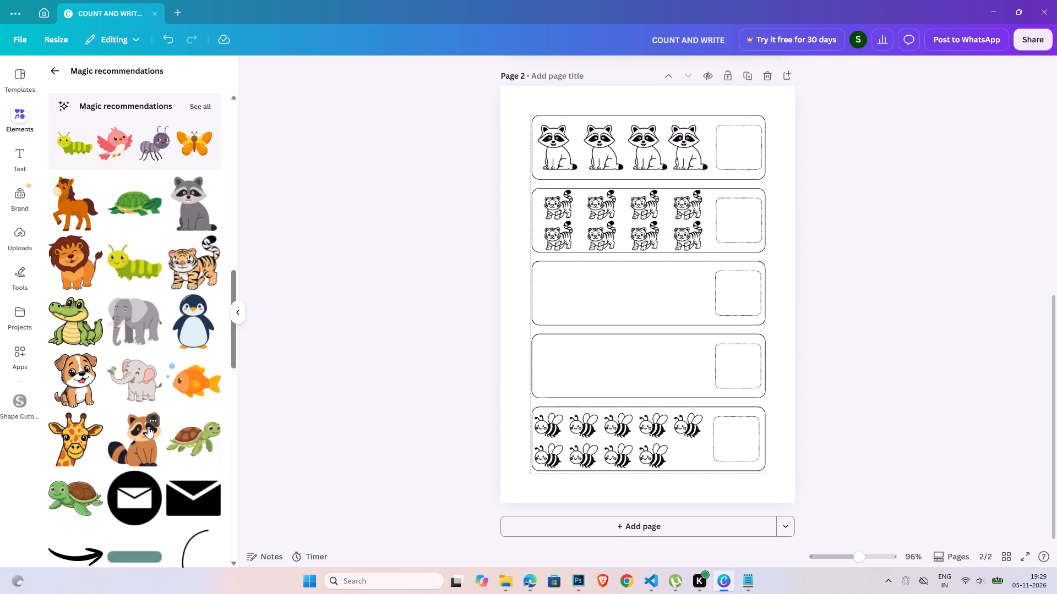
scroll(145, 427, down, 7)
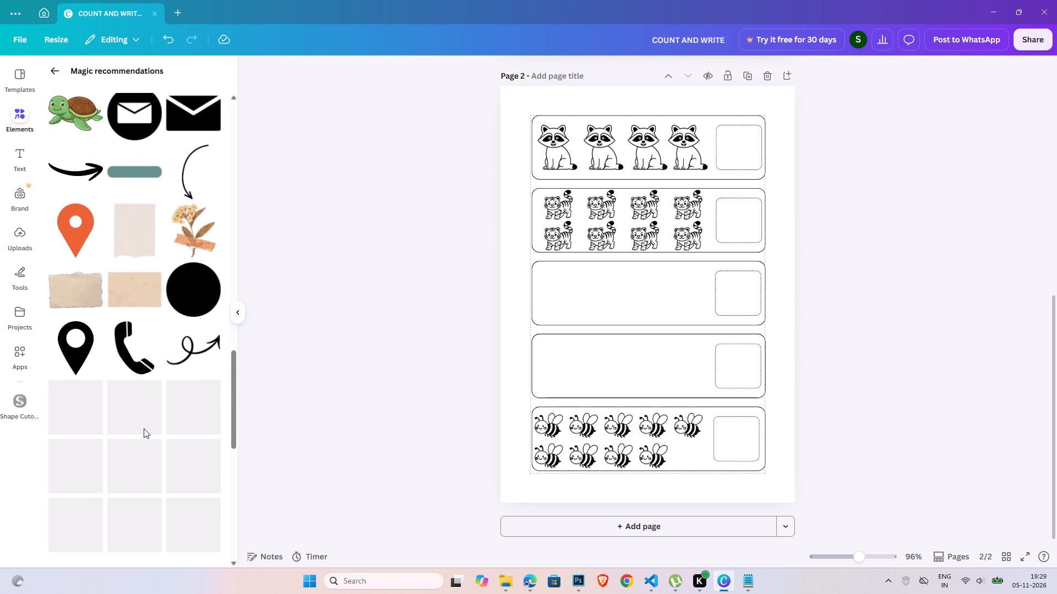
scroll(143, 430, down, 5)
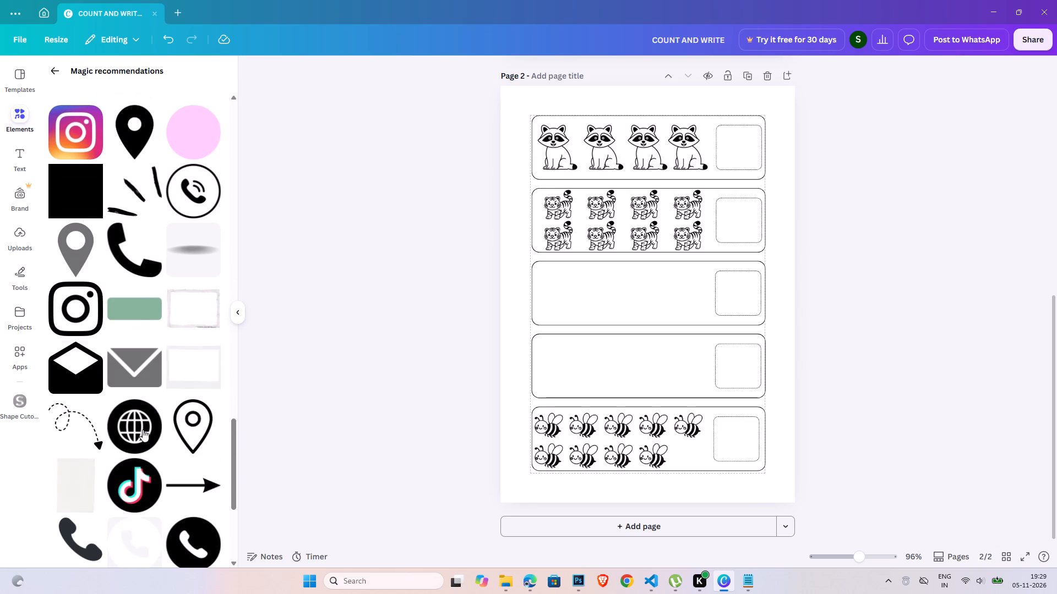
scroll(143, 430, down, 3)
scroll(143, 430, up, 10)
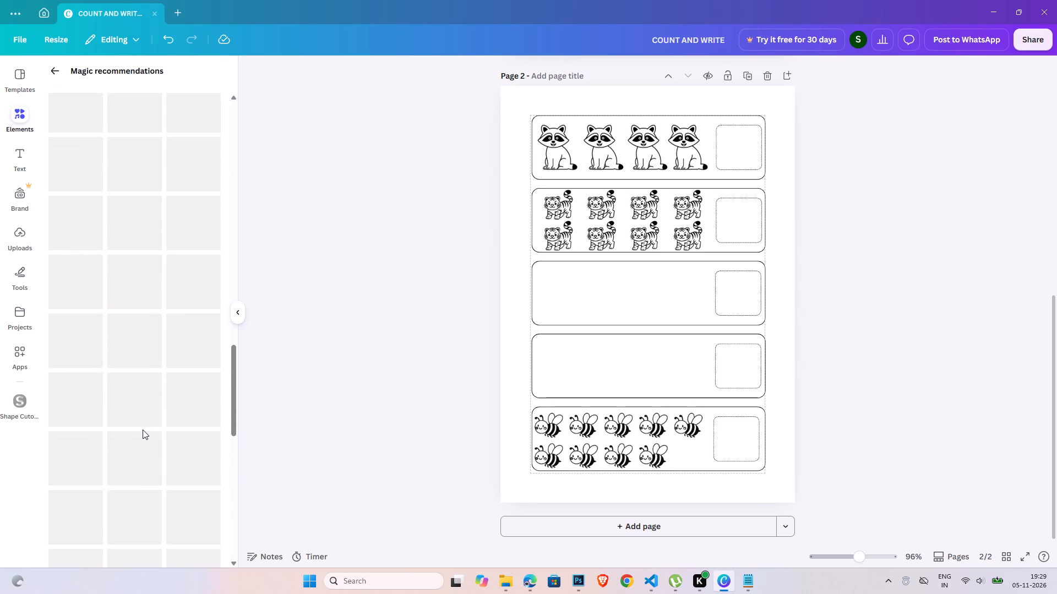
scroll(101, 395, up, 3)
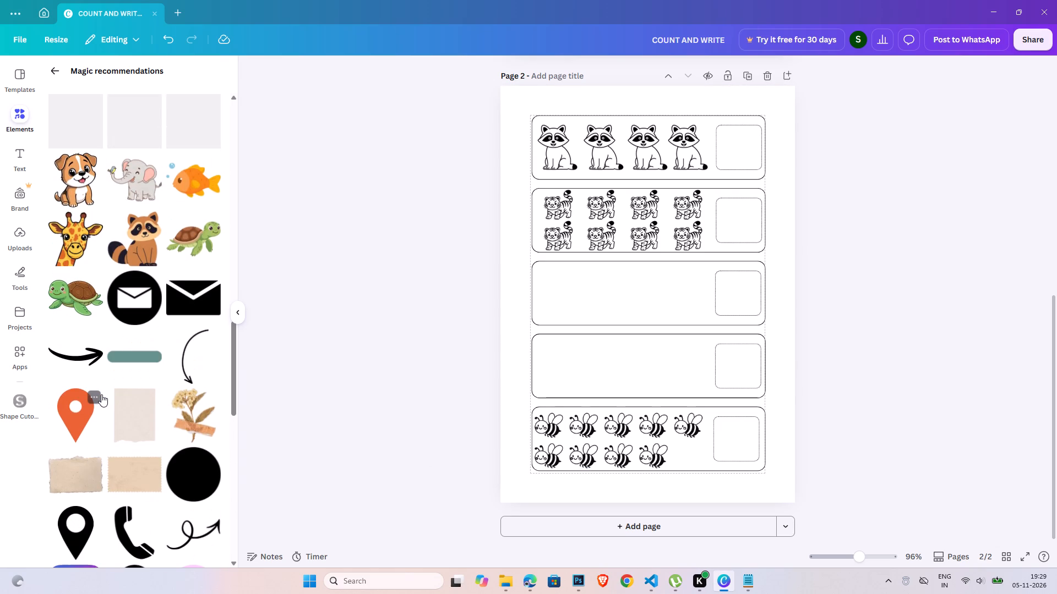
scroll(101, 394, up, 3)
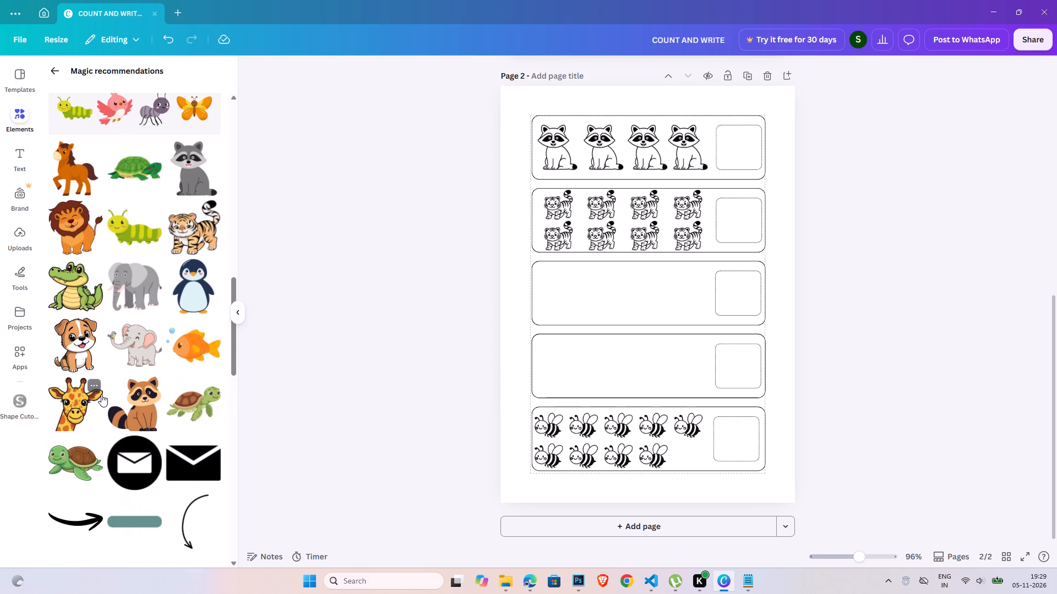
click(67, 464)
drag(652, 296, 598, 301)
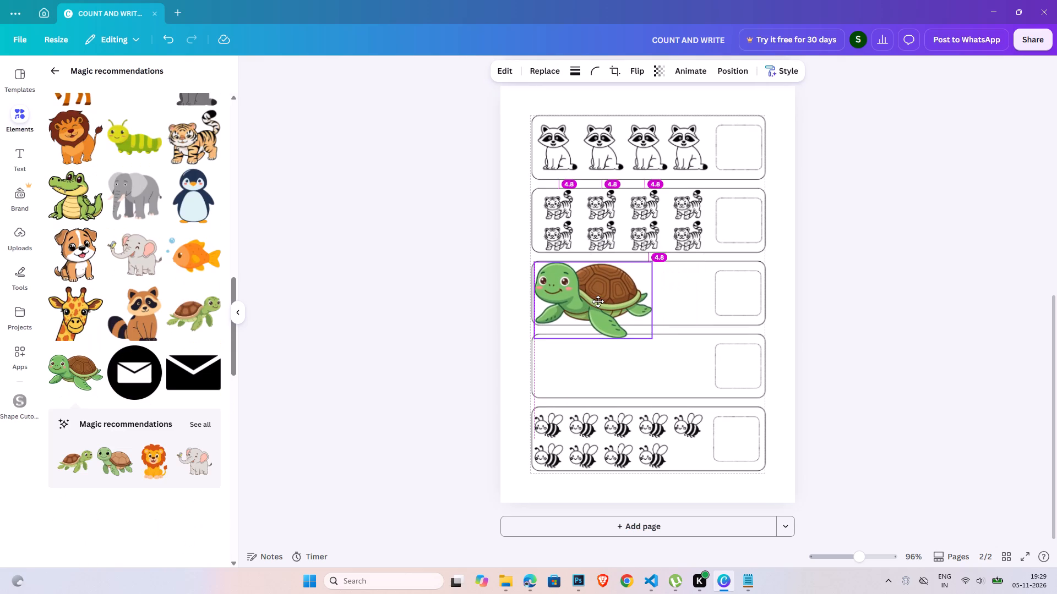
drag(598, 301, 598, 301)
drag(650, 339, 582, 291)
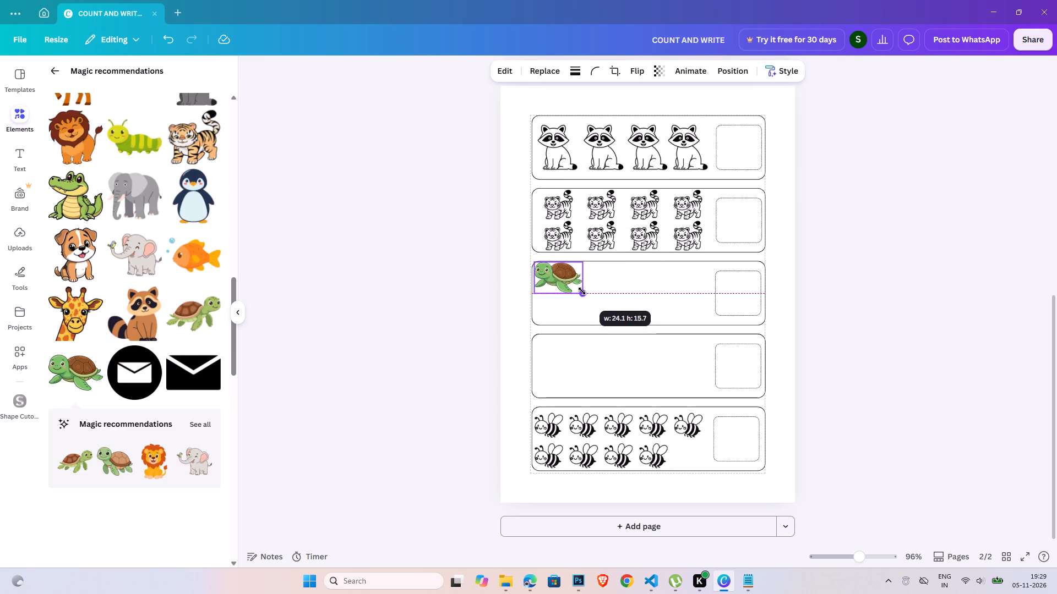
drag(582, 291, 575, 285)
click(550, 278)
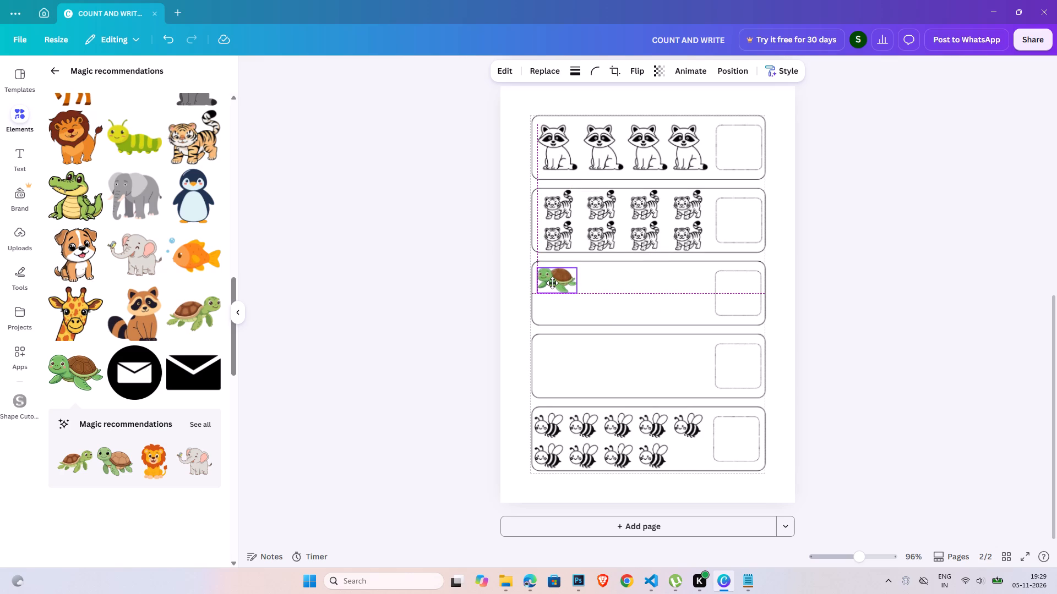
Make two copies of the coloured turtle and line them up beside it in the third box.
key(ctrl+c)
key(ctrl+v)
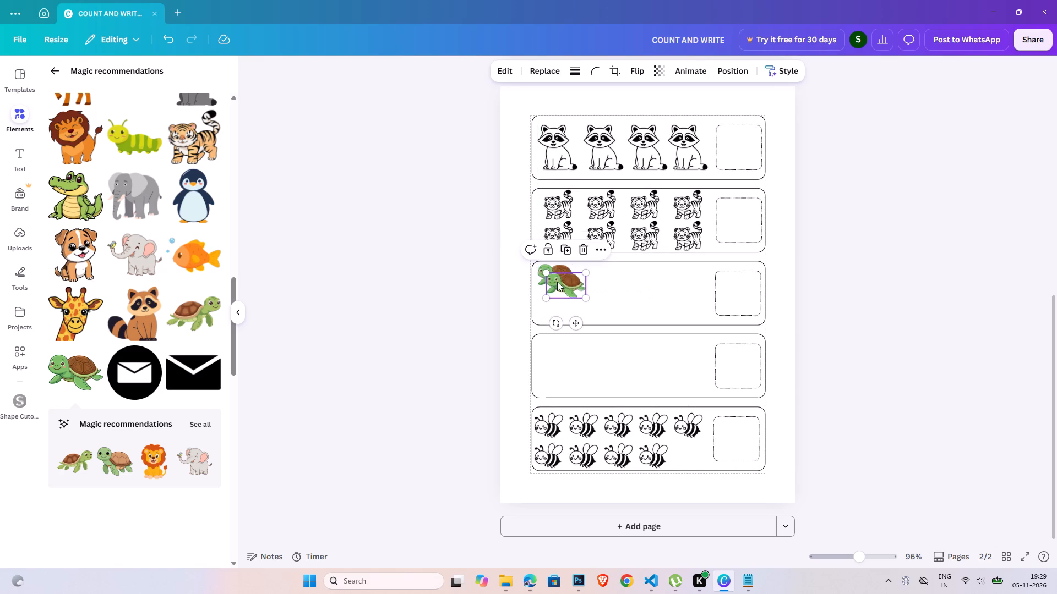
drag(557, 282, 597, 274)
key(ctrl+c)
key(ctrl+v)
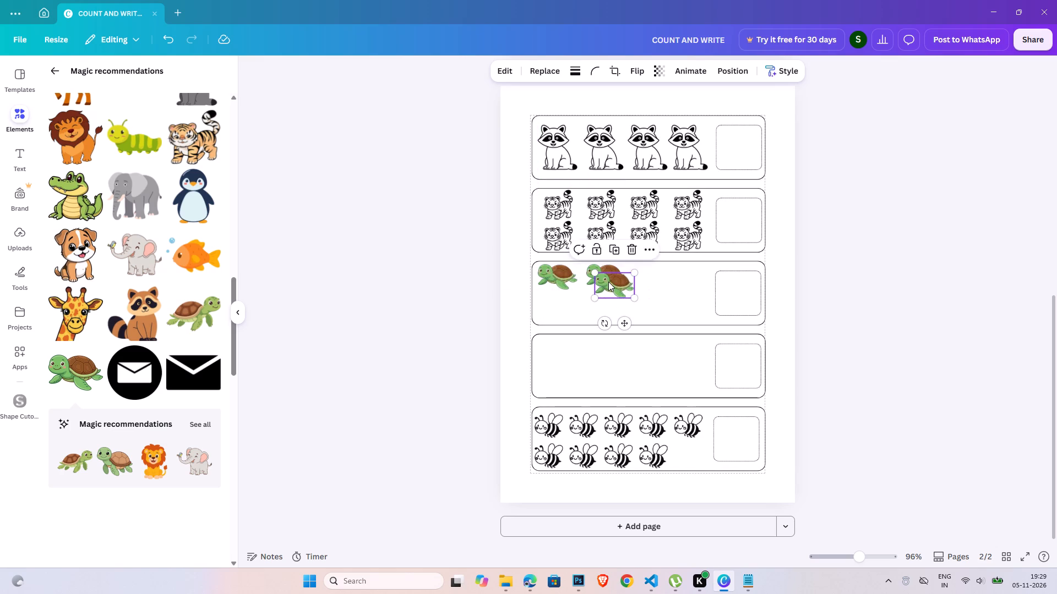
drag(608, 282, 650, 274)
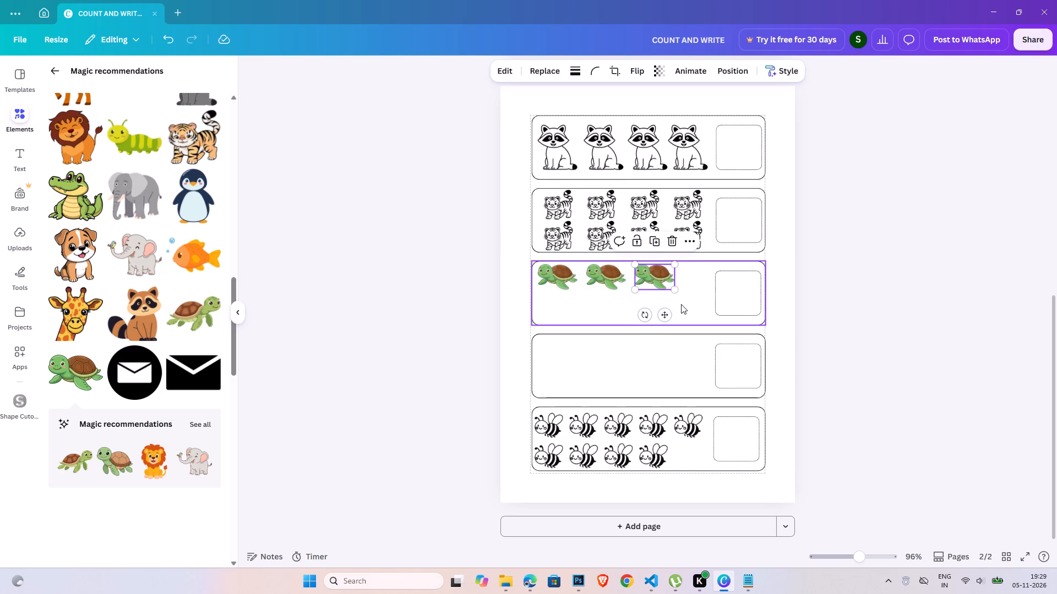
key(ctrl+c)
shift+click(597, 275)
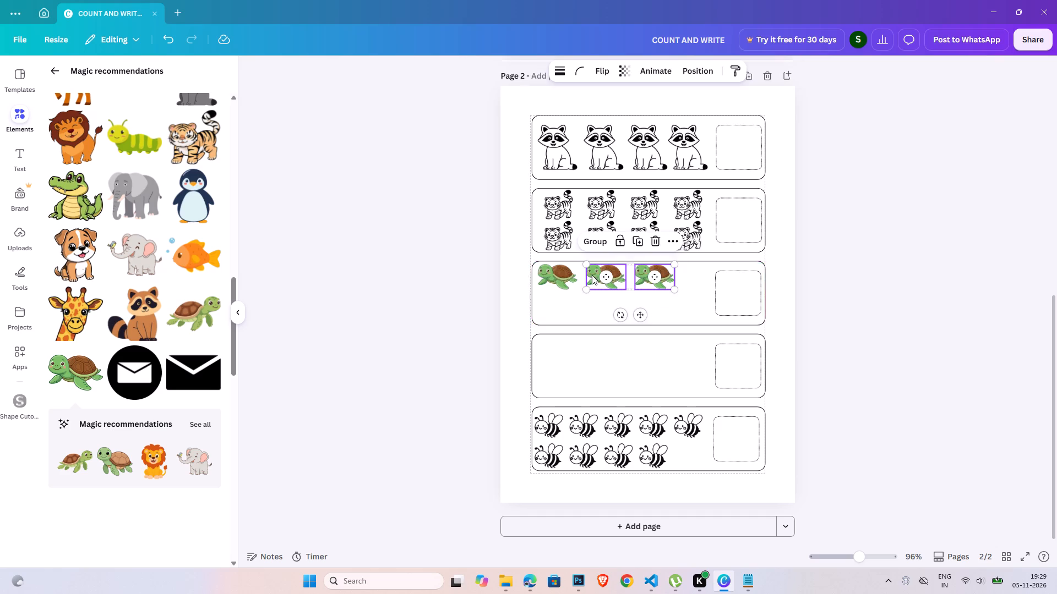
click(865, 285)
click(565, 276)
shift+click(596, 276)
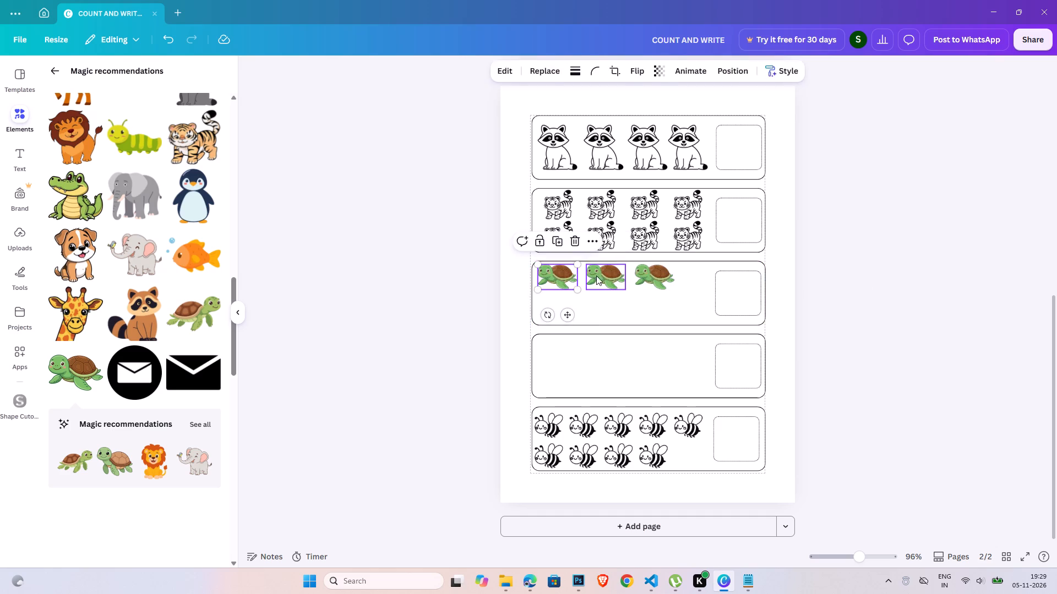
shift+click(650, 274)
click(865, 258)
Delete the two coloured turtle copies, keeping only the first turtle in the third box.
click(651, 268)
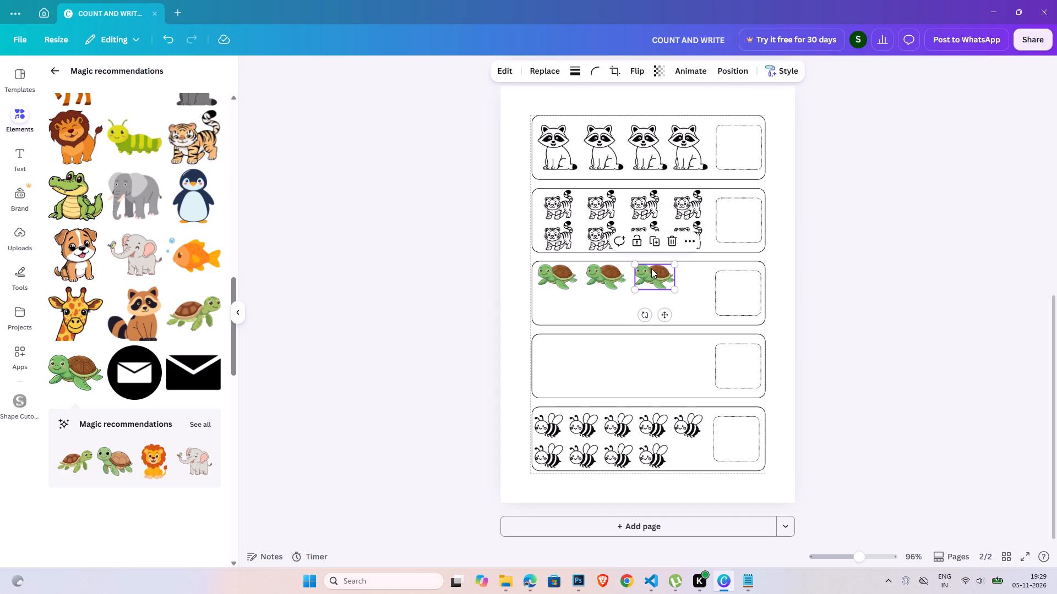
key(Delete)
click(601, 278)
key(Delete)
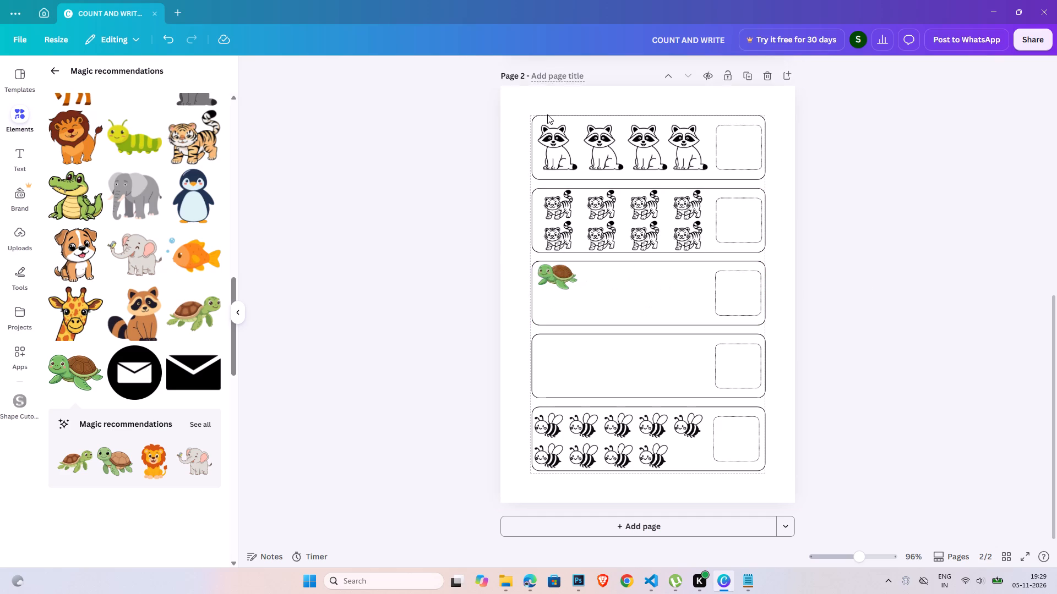
Apply the Simple lined style match to the turtle in the third box.
click(555, 287)
click(504, 74)
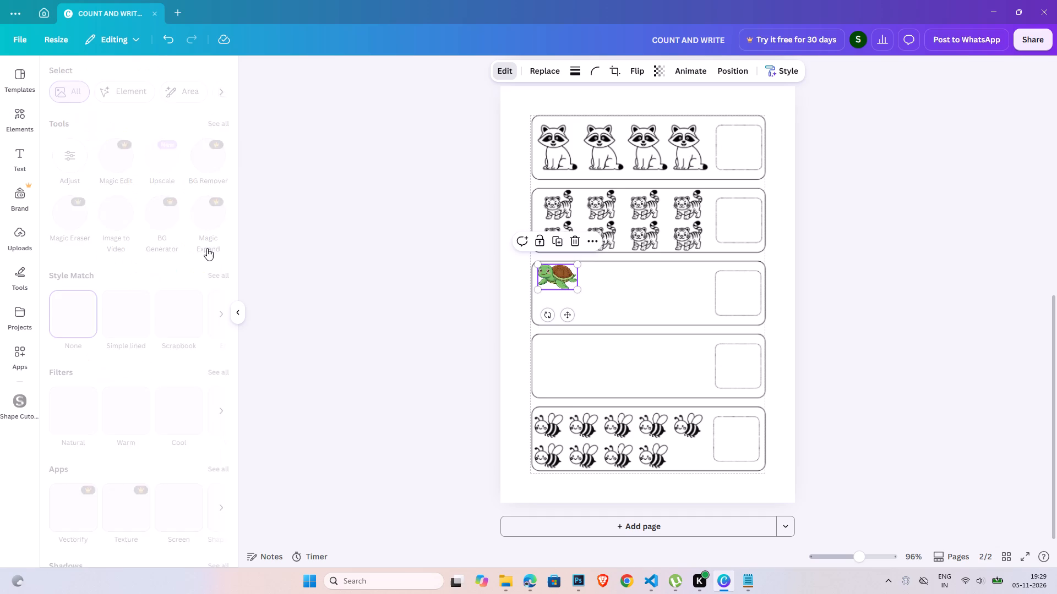
click(134, 345)
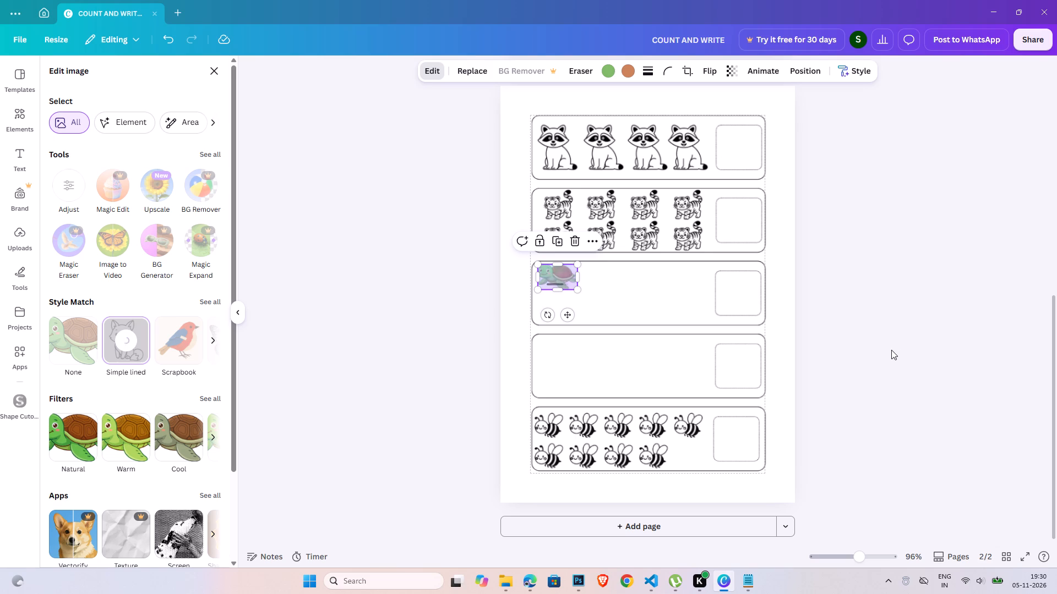
Make two copies of the line-art turtle and line them up beside it in the upper half of the third box.
key(ctrl+c)
key(ctrl+v)
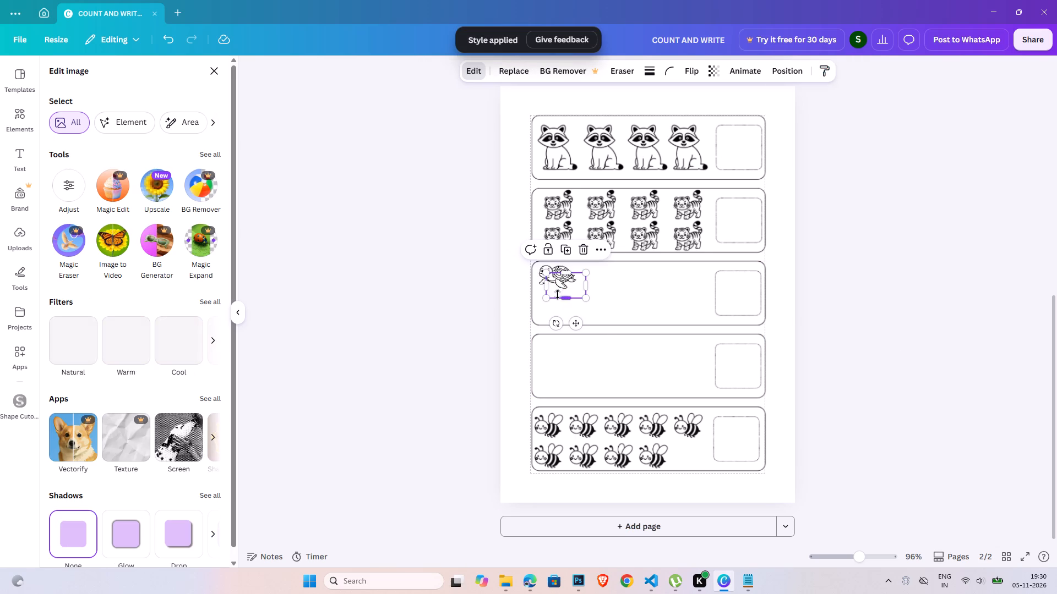
drag(568, 281, 615, 271)
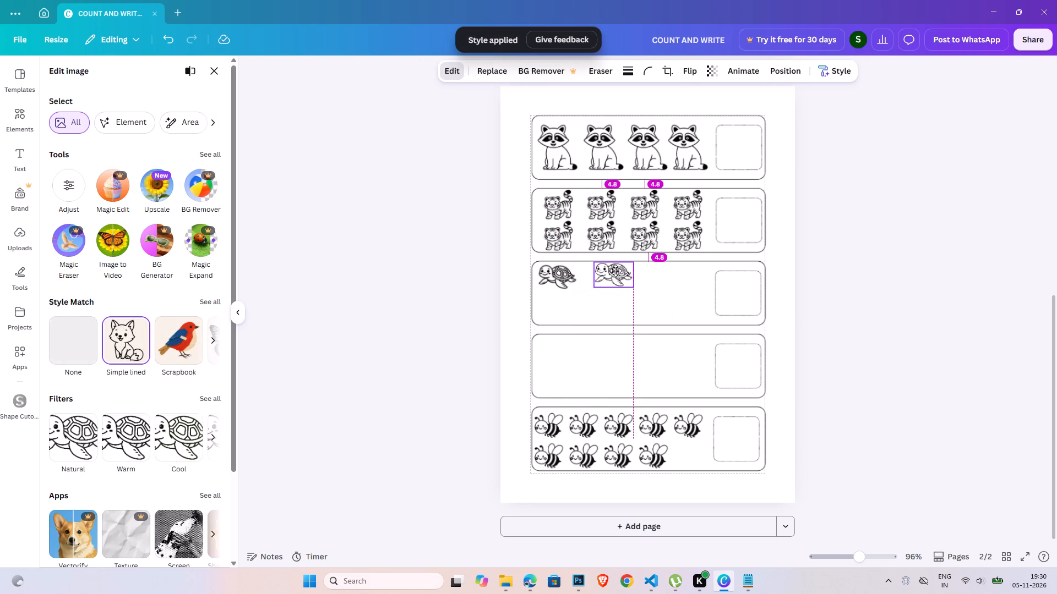
drag(615, 271, 611, 274)
key(ctrl+c)
key(ctrl+v)
drag(613, 281, 653, 273)
Select the three line-art turtles in the third box and tidy up their spacing.
click(568, 273)
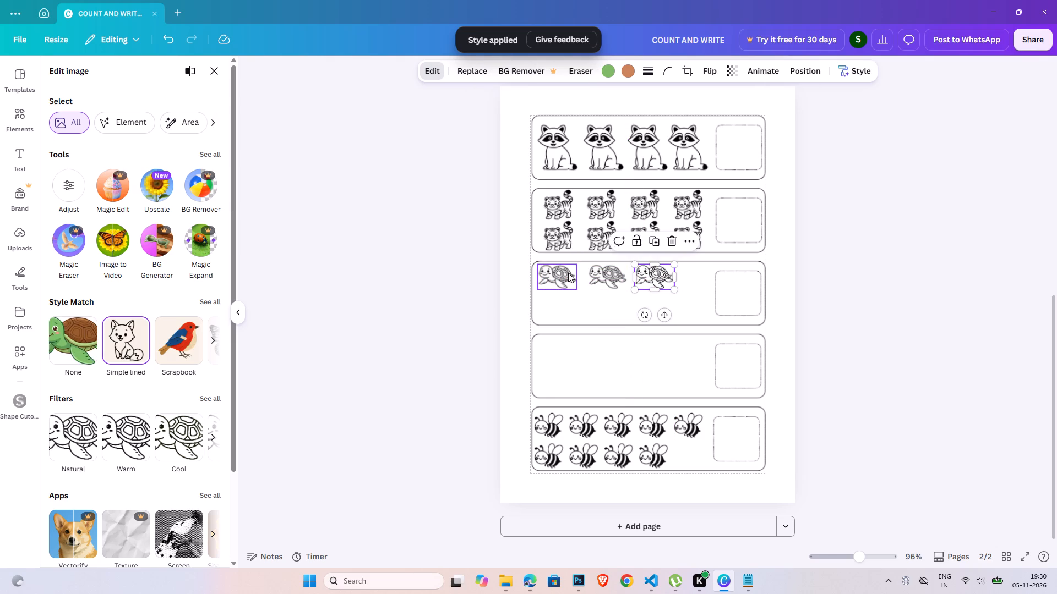
shift+click(651, 286)
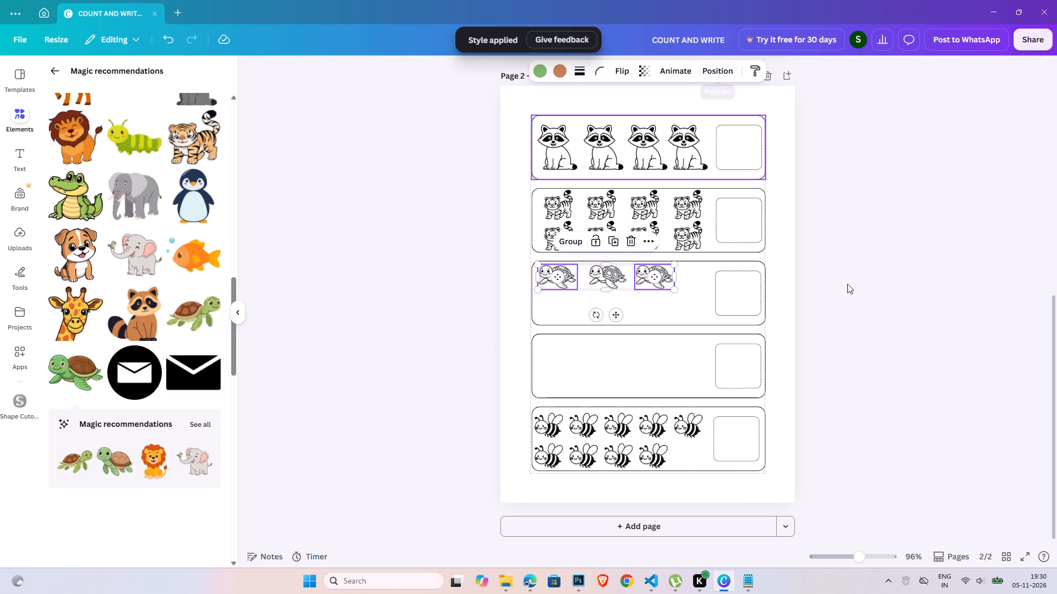
click(882, 315)
click(551, 284)
shift+click(584, 273)
click(556, 283)
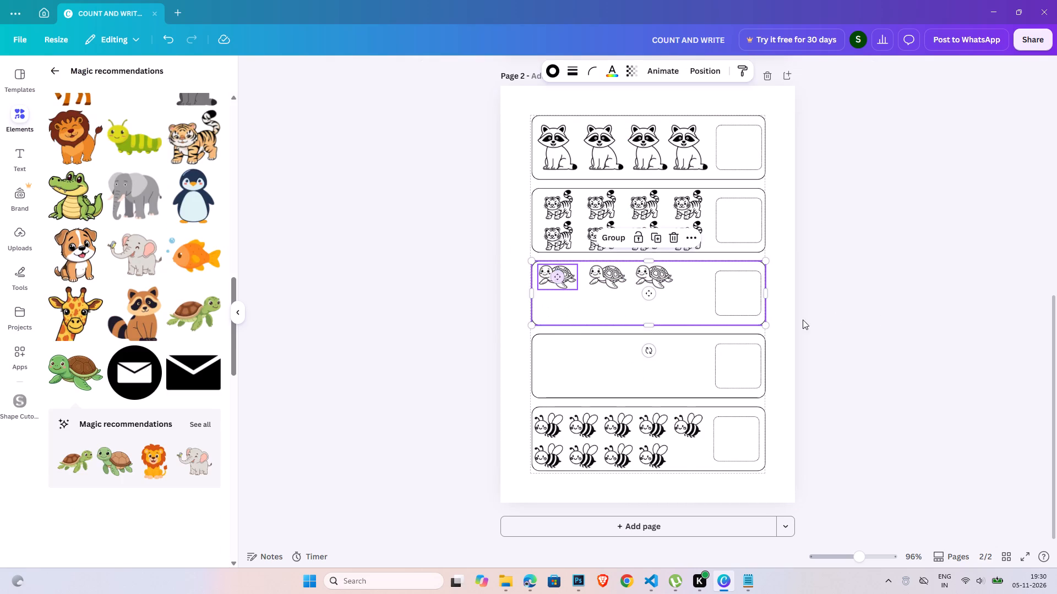
click(956, 334)
click(542, 267)
shift+click(612, 277)
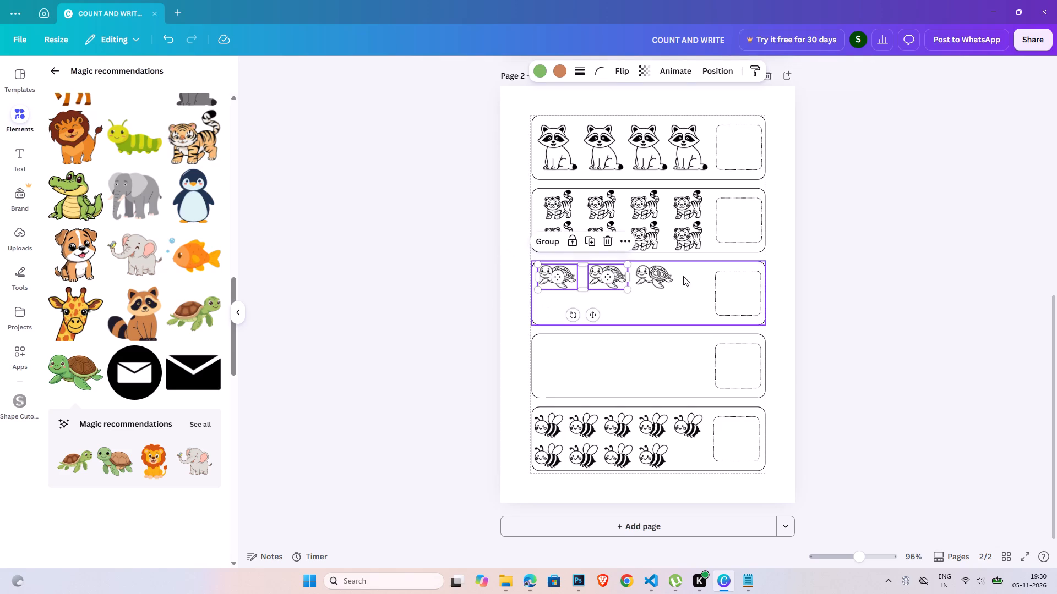
shift+click(658, 280)
click(723, 75)
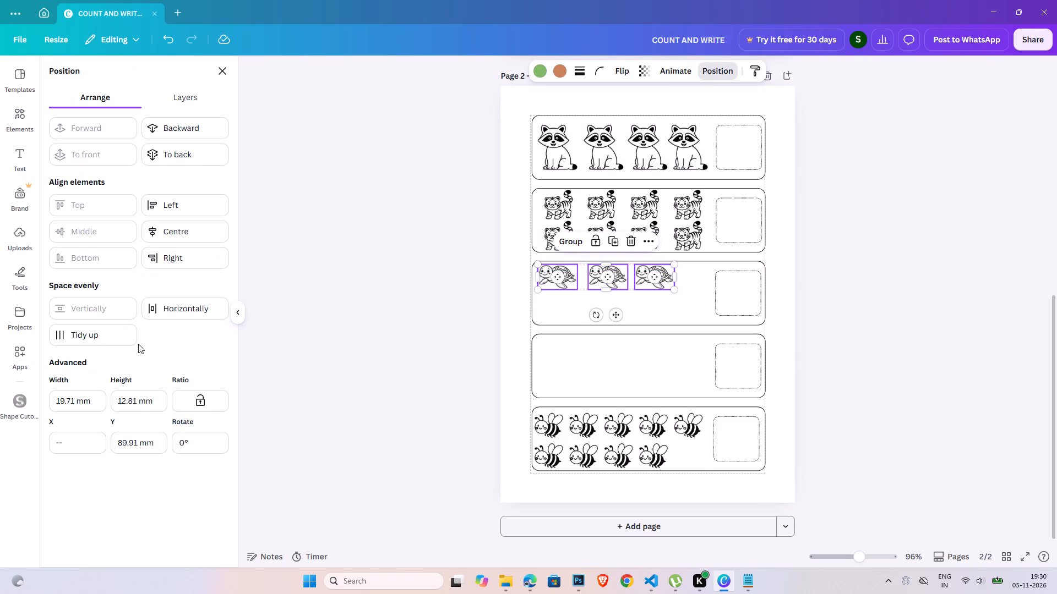
click(123, 333)
Duplicate the row of three turtles and align the copy directly beneath it in the lower half of the third box.
key(ctrl+c)
key(ctrl+v)
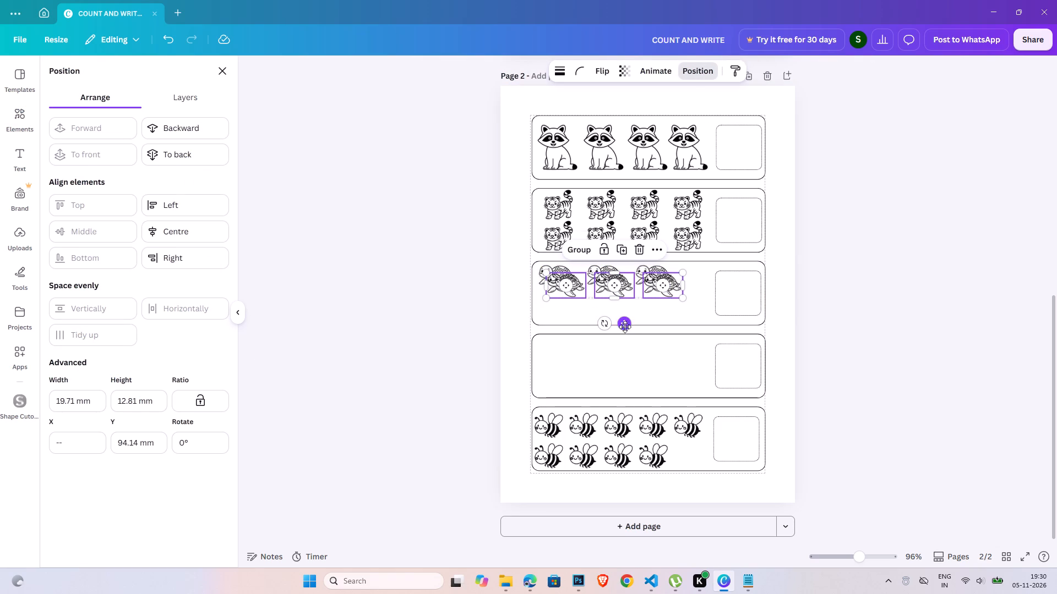
drag(626, 327, 618, 348)
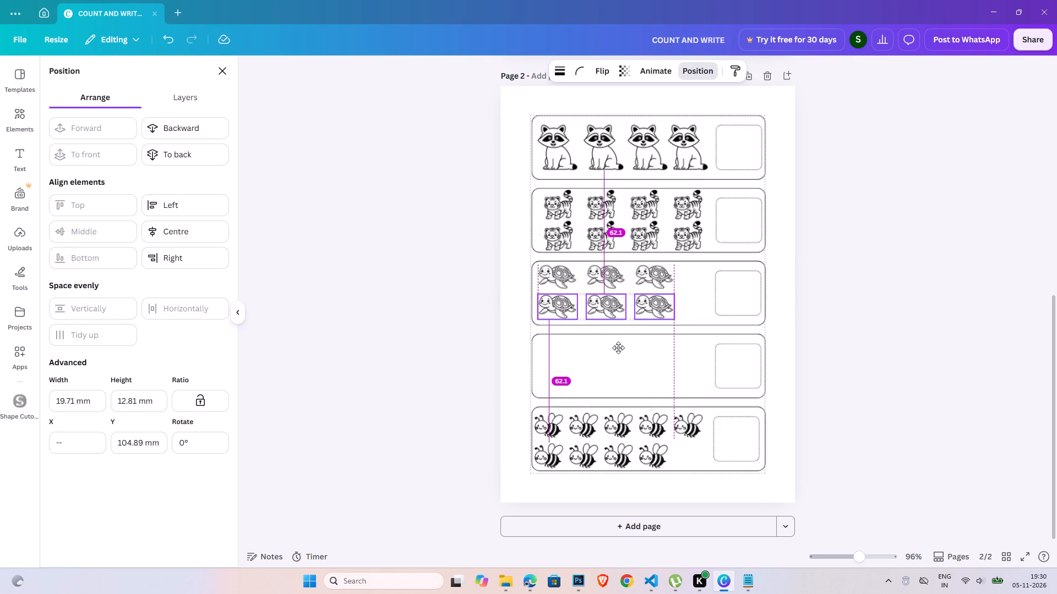
drag(618, 348, 620, 348)
click(881, 354)
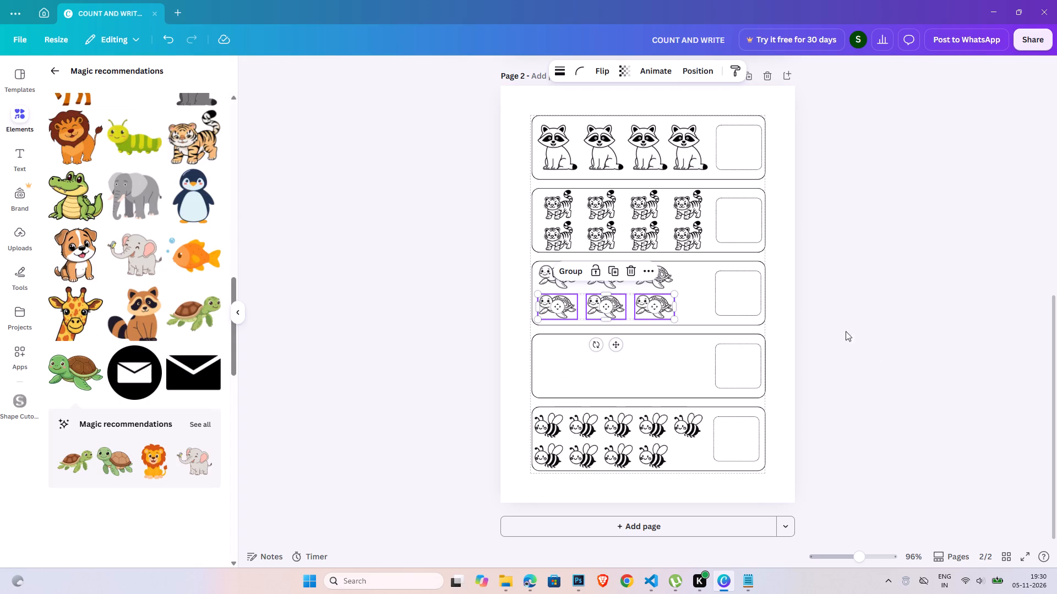
click(869, 318)
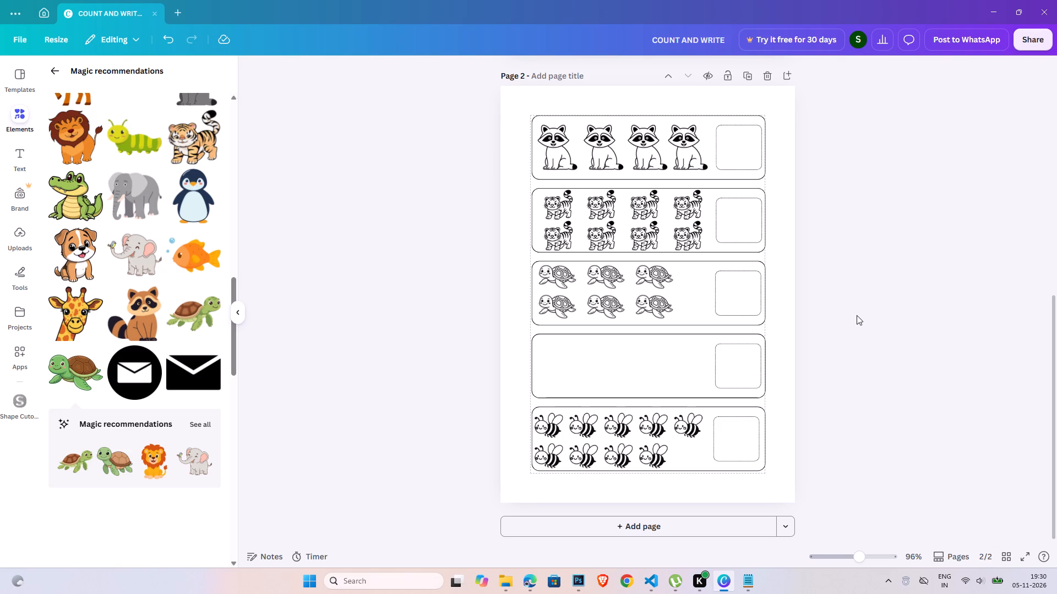
Review both pages' animal boxes and browse the recommended animal graphics for the empty fourth box.
click(856, 315)
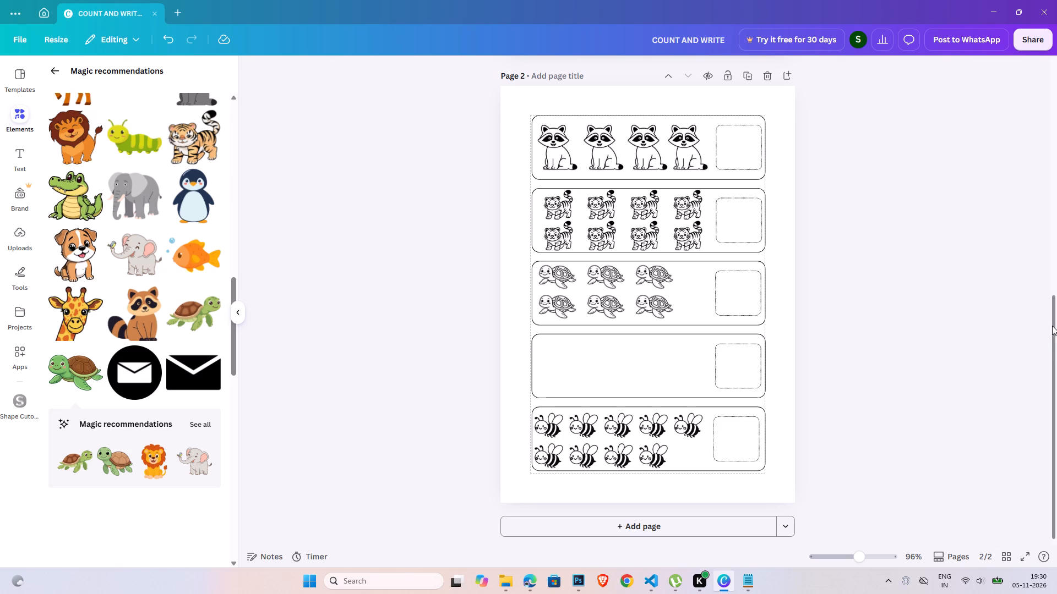
scroll(967, 388, up, 2)
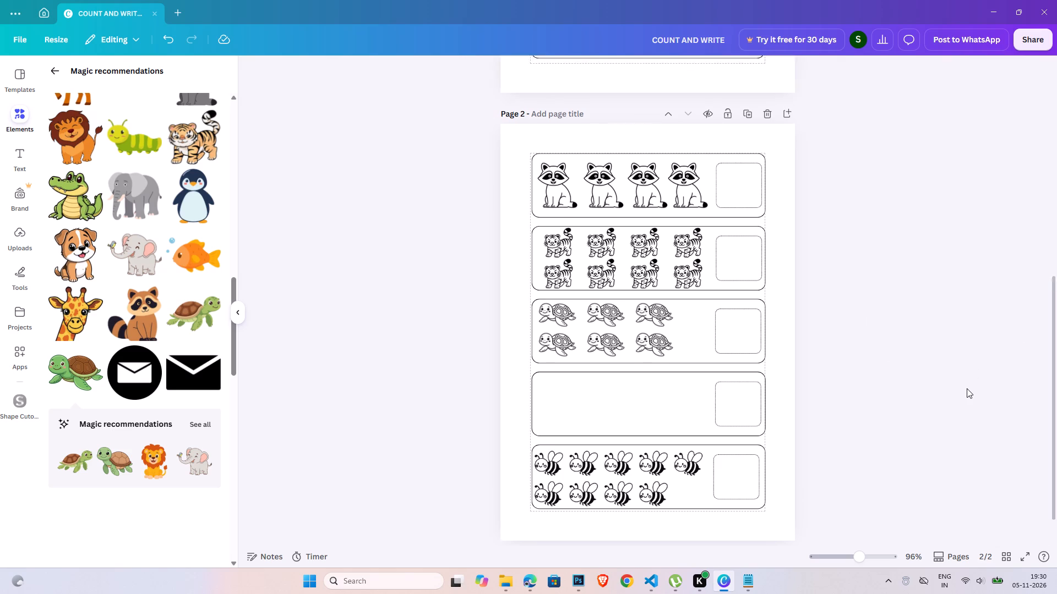
scroll(959, 393, down, 3)
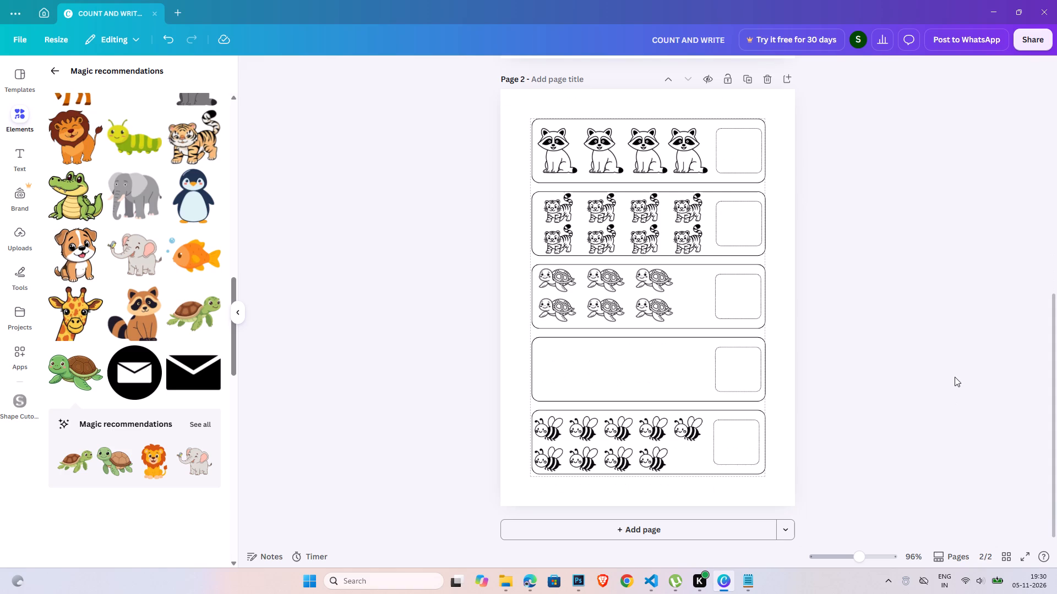
scroll(700, 375, up, 2)
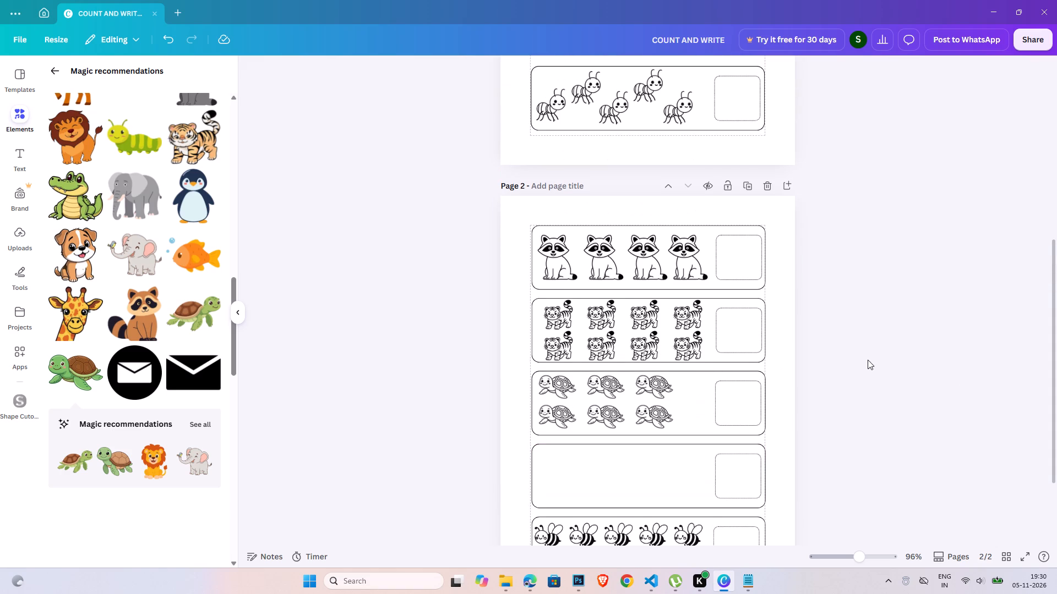
scroll(870, 356, up, 2)
scroll(870, 356, down, 3)
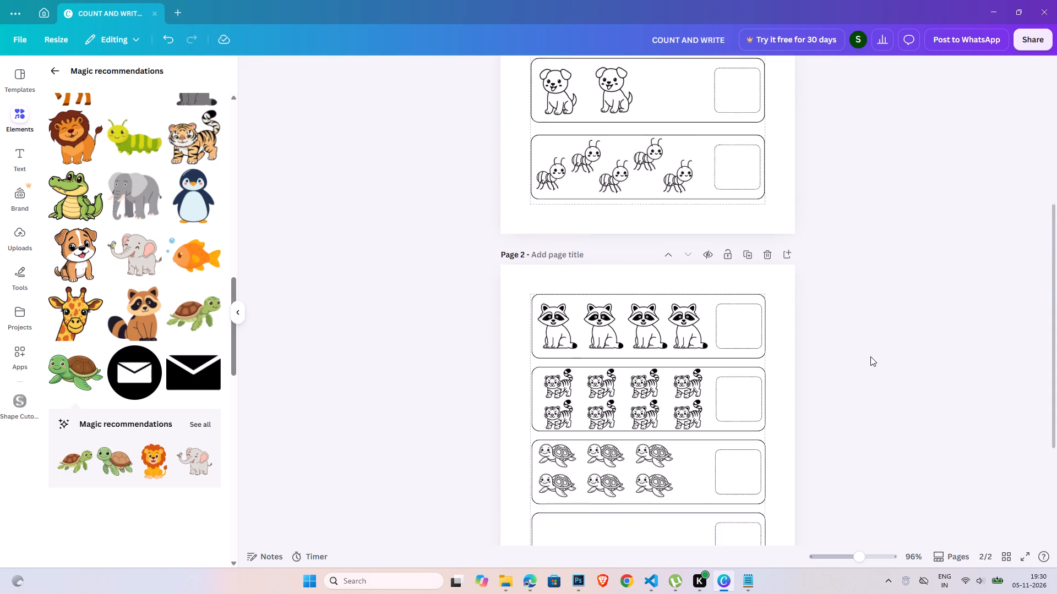
scroll(870, 356, down, 3)
click(640, 362)
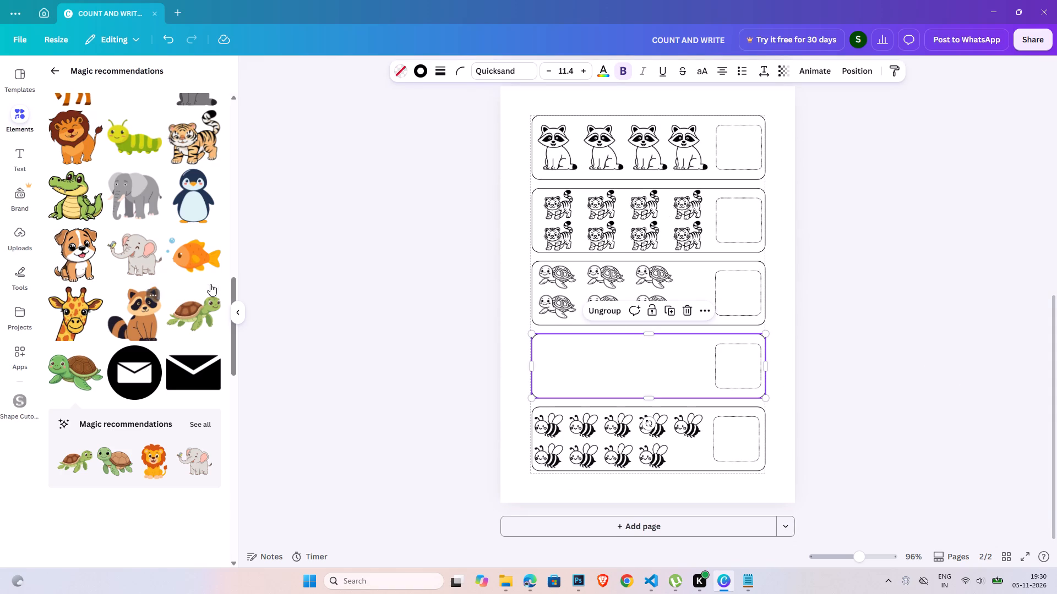
scroll(113, 246, up, 3)
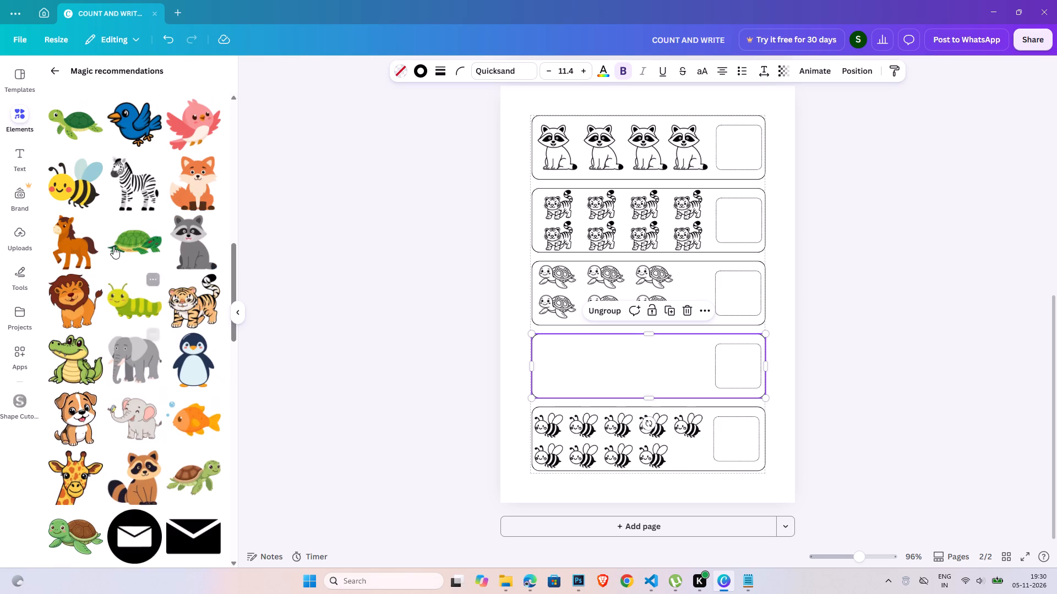
scroll(100, 252, up, 2)
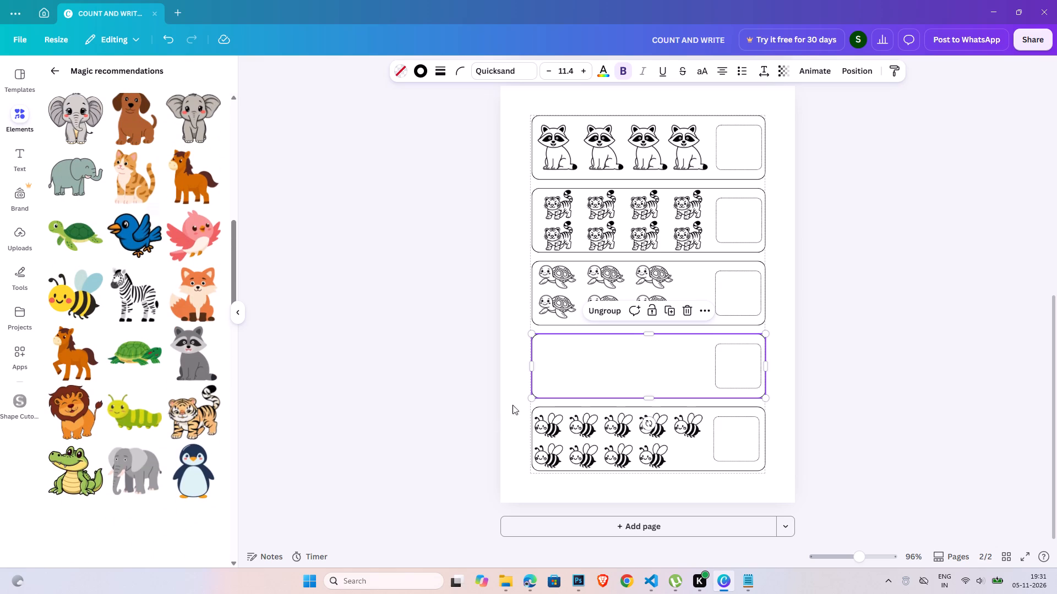
Delete the empty fourth box on page 2 together with its answer square.
click(540, 378)
key(Delete)
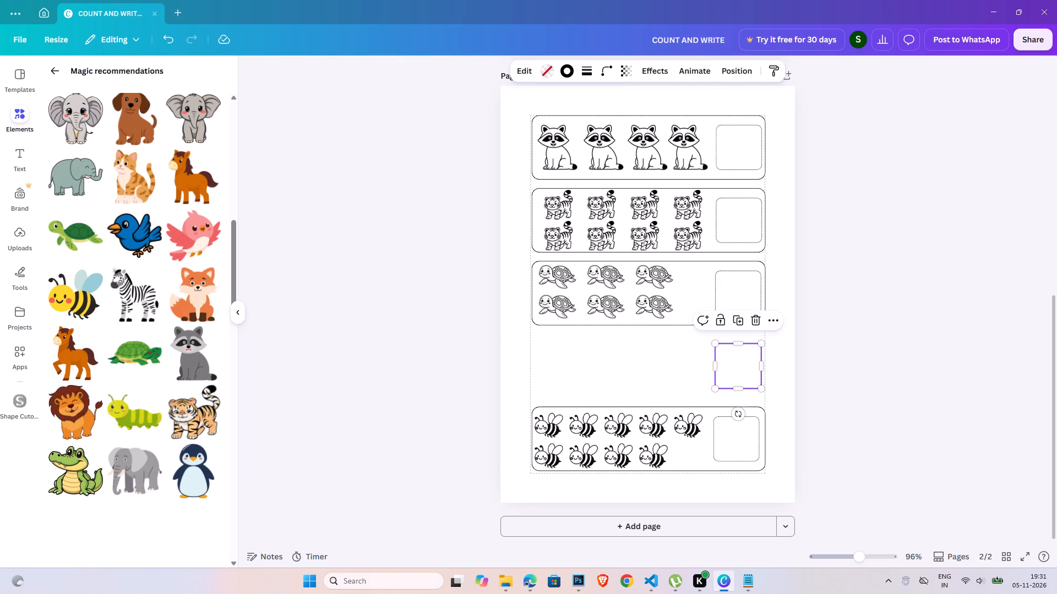
click(741, 359)
key(Delete)
click(827, 369)
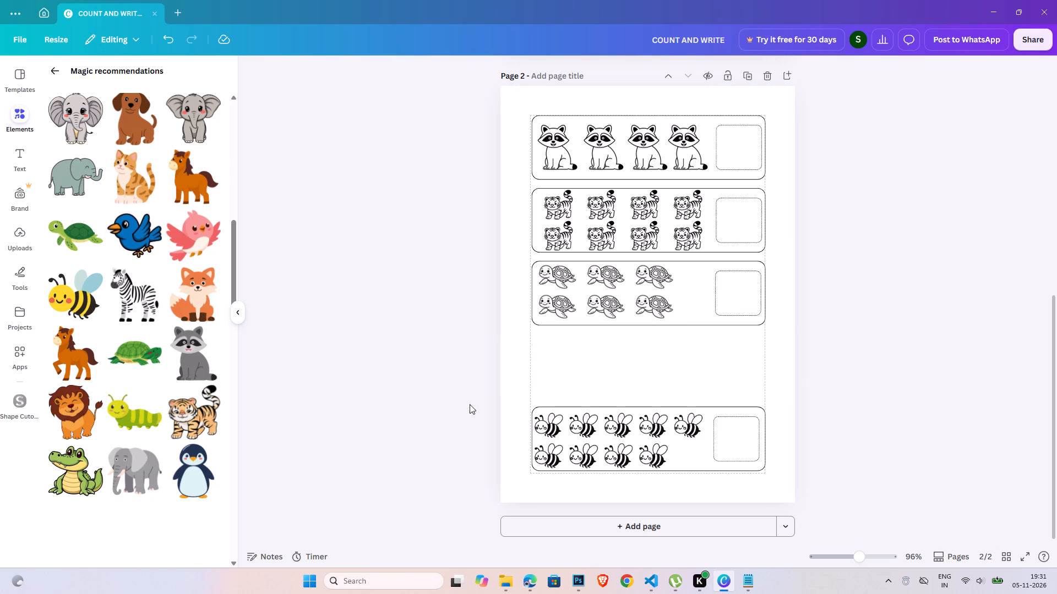
Move the bee box with all its bees and answer square up beneath the turtle box, matching the spacing between the other boxes.
drag(453, 399, 758, 459)
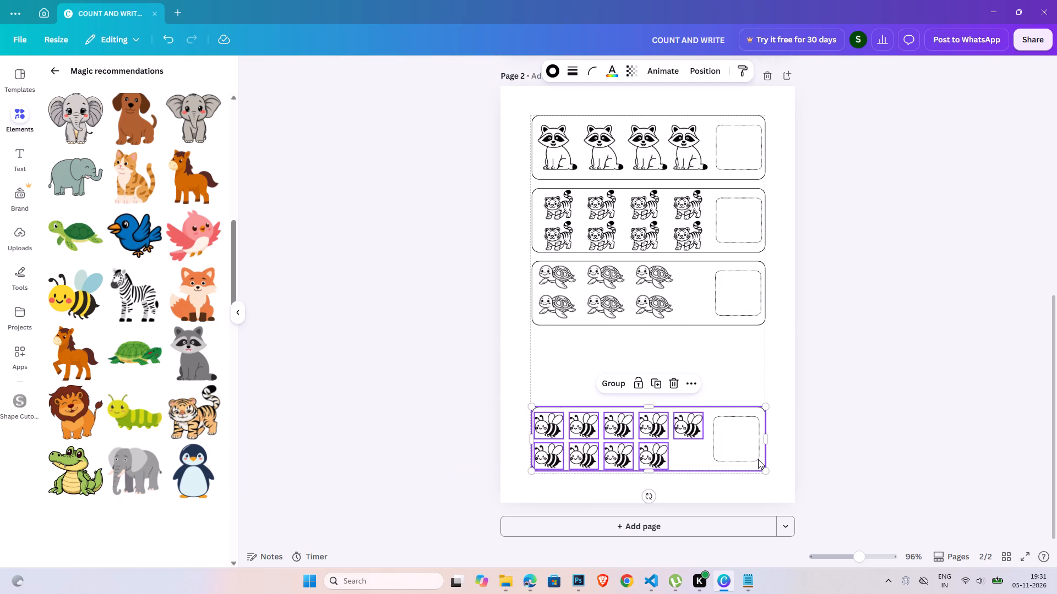
key(Up)
key(Up)
key(Up)
key(Up)
key(Up)
key(Up)
key(Up)
key(Up)
key(Up)
key(Up)
key(Up)
key(Up)
key(Up)
key(Up)
key(Up)
key(Up)
key(Up)
key(Up)
key(Up)
key(Up)
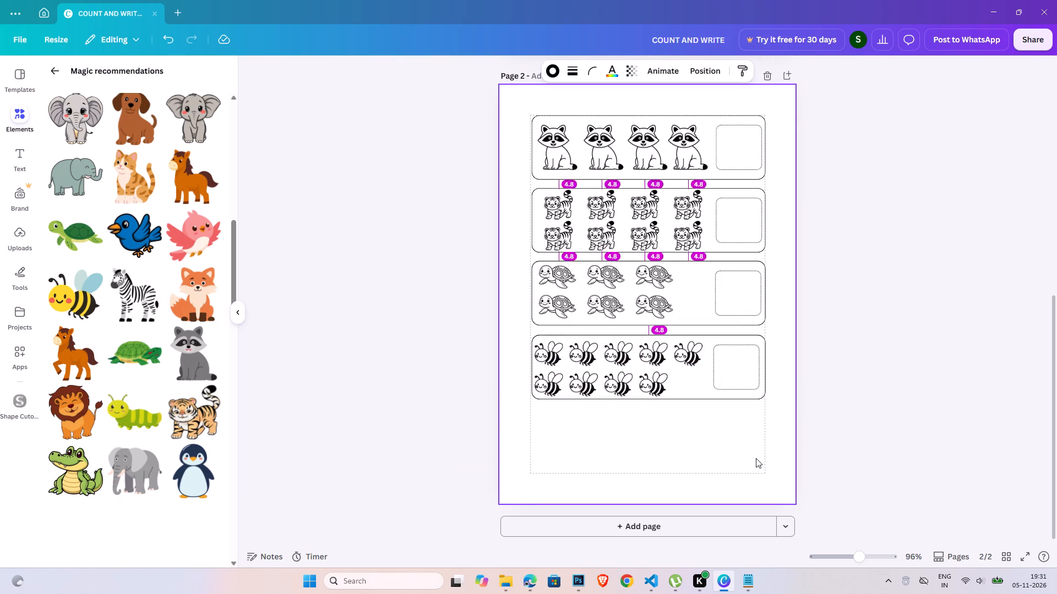
key(Down)
key(Down)
key(Up)
key(Down)
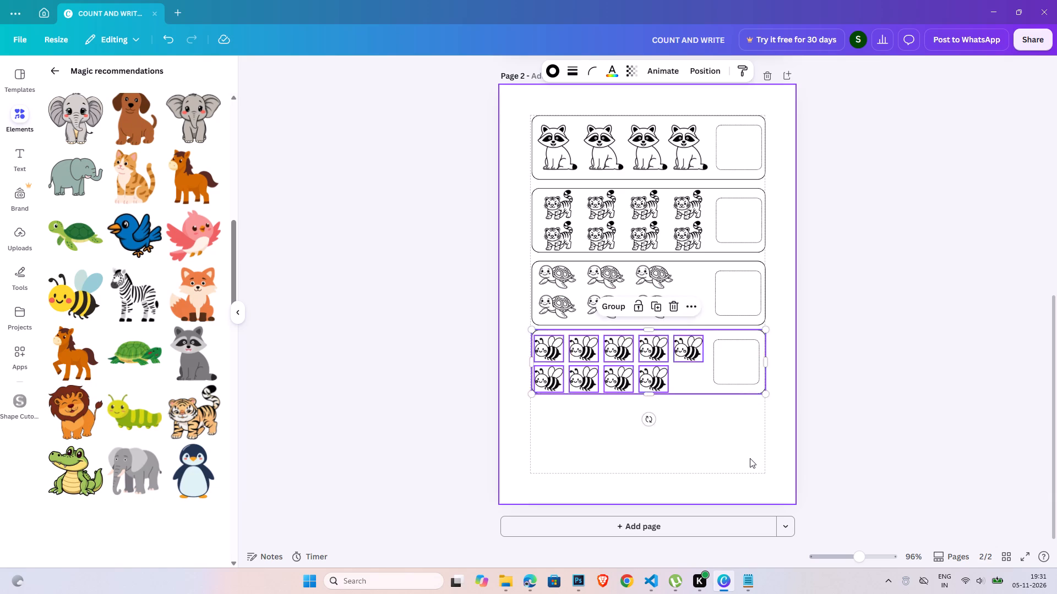
key(Down)
key(Down)
key(Down)
key(Up)
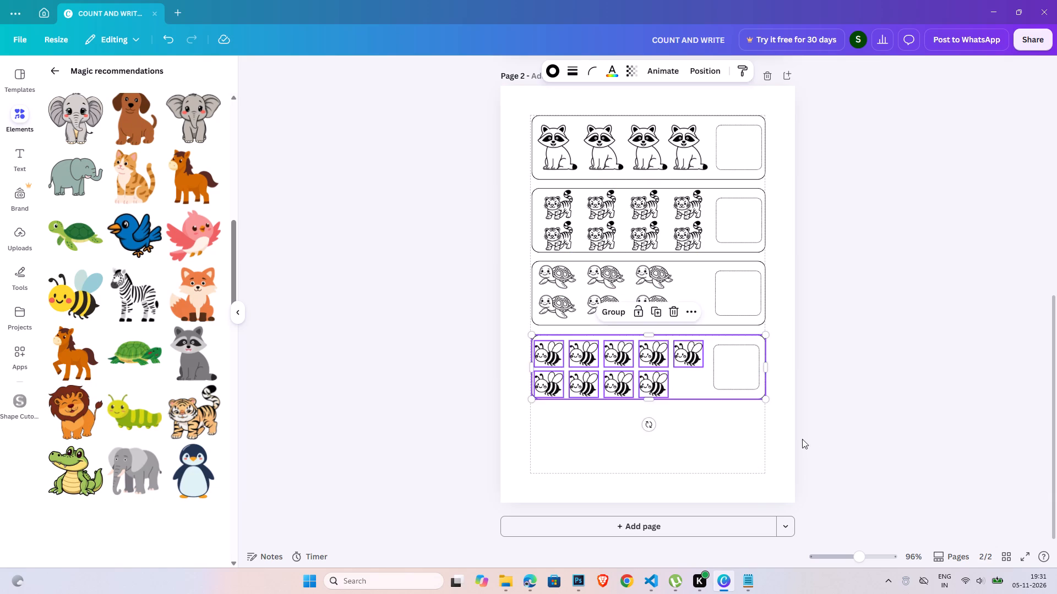
click(813, 435)
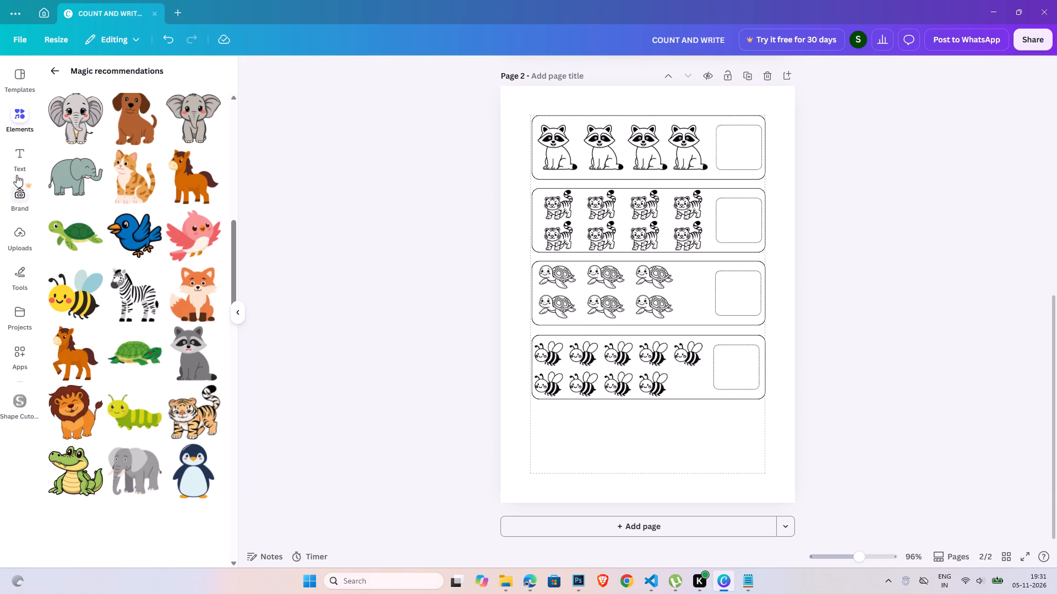
Copy the instruction line under page 1's title onto page 2 and place it in the blank space below the bee box.
click(54, 68)
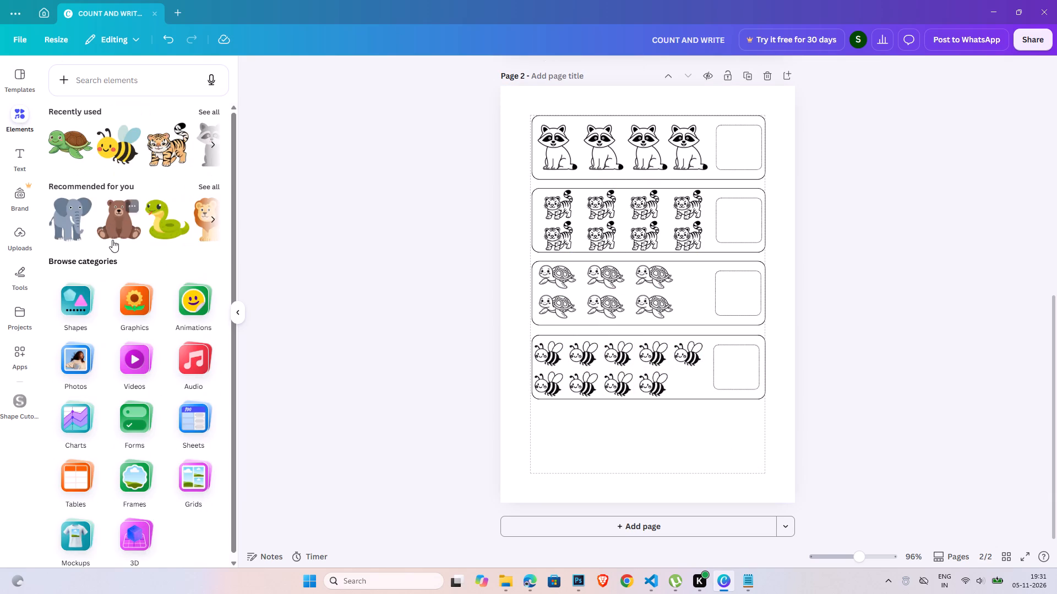
click(84, 306)
click(27, 147)
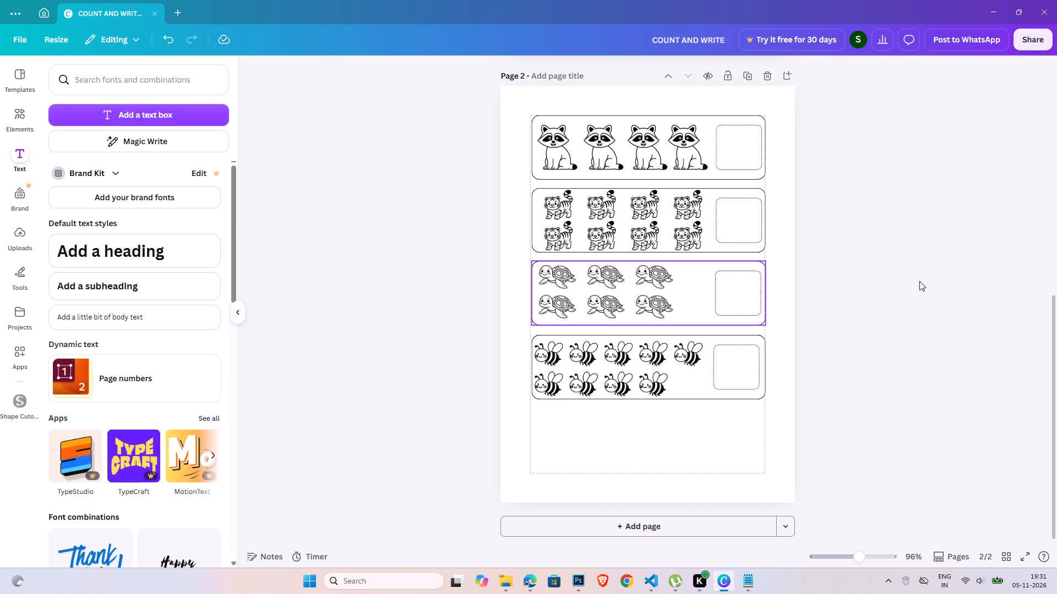
scroll(816, 278, up, 11)
click(705, 177)
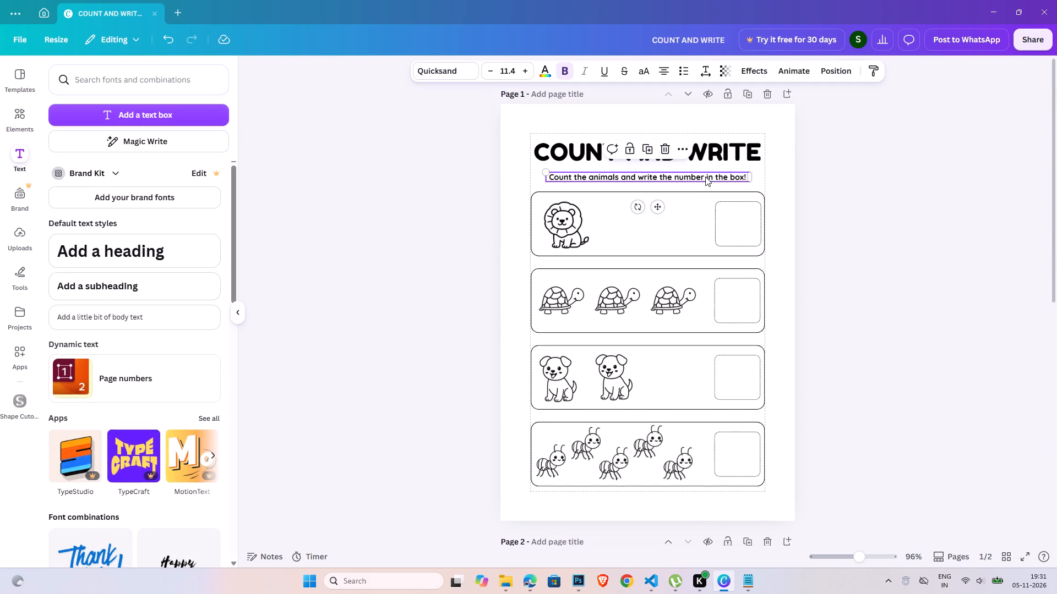
key(ctrl+c)
scroll(865, 335, down, 11)
click(689, 462)
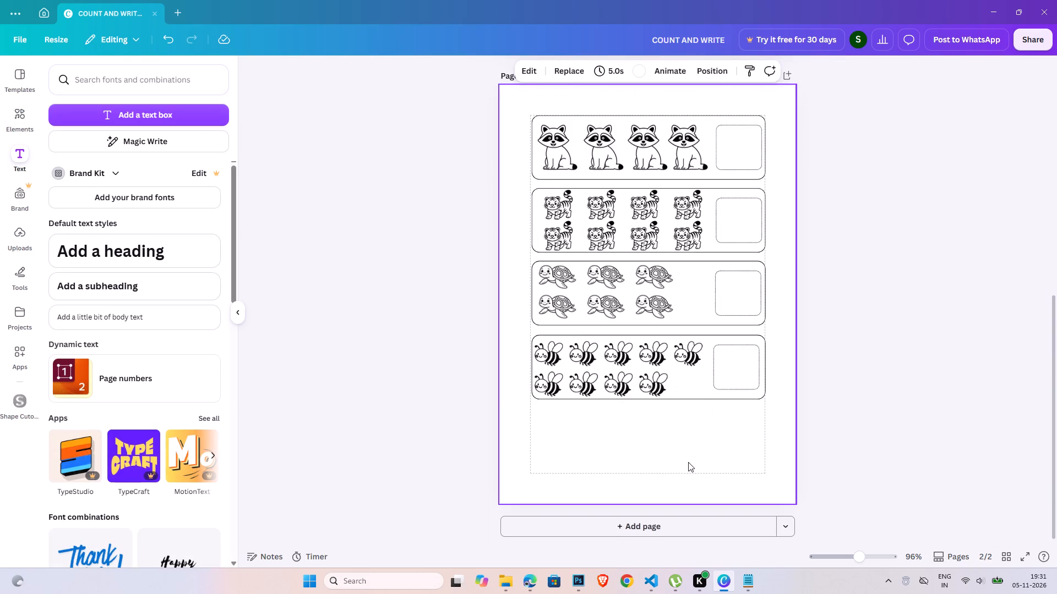
key(ctrl+v)
drag(658, 185, 656, 431)
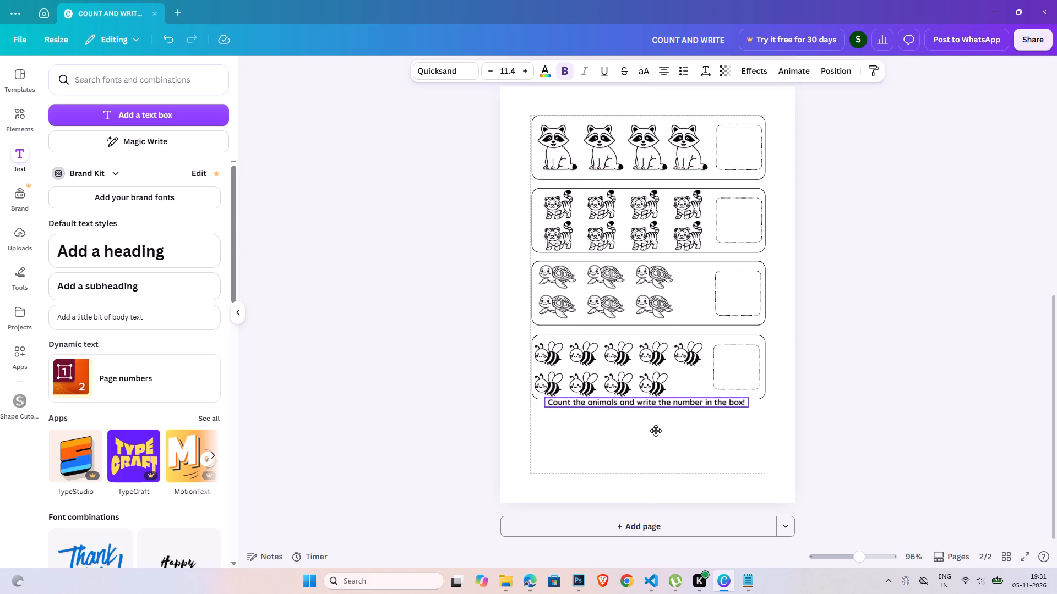
drag(656, 431, 646, 456)
Replace the copied instruction line below the bee box on page 2 with "Scan here for more fun games to play".
triple_click(639, 433)
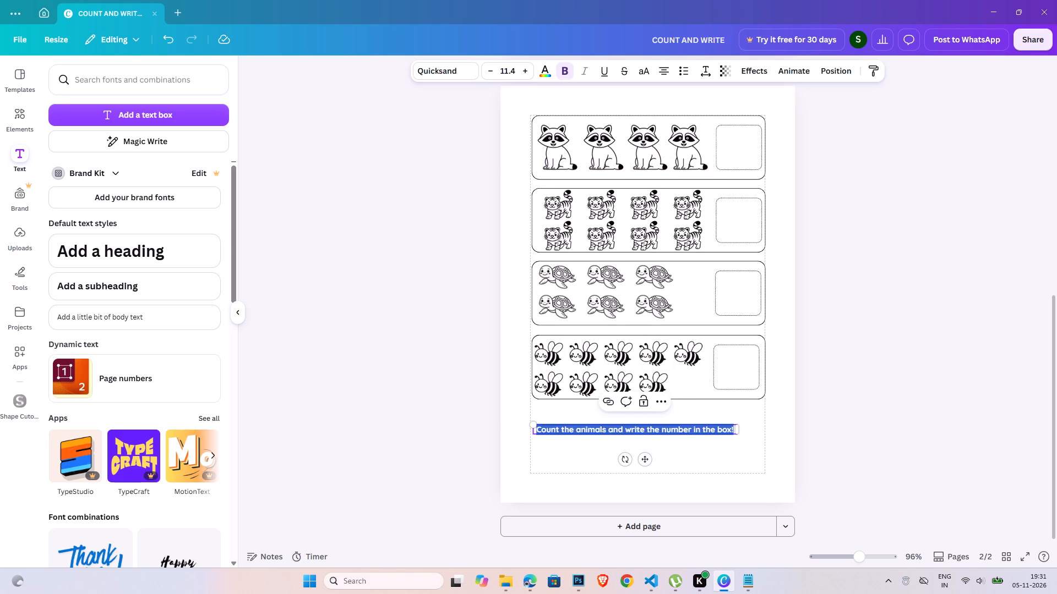
click(639, 431)
text(Sca)
key(space)
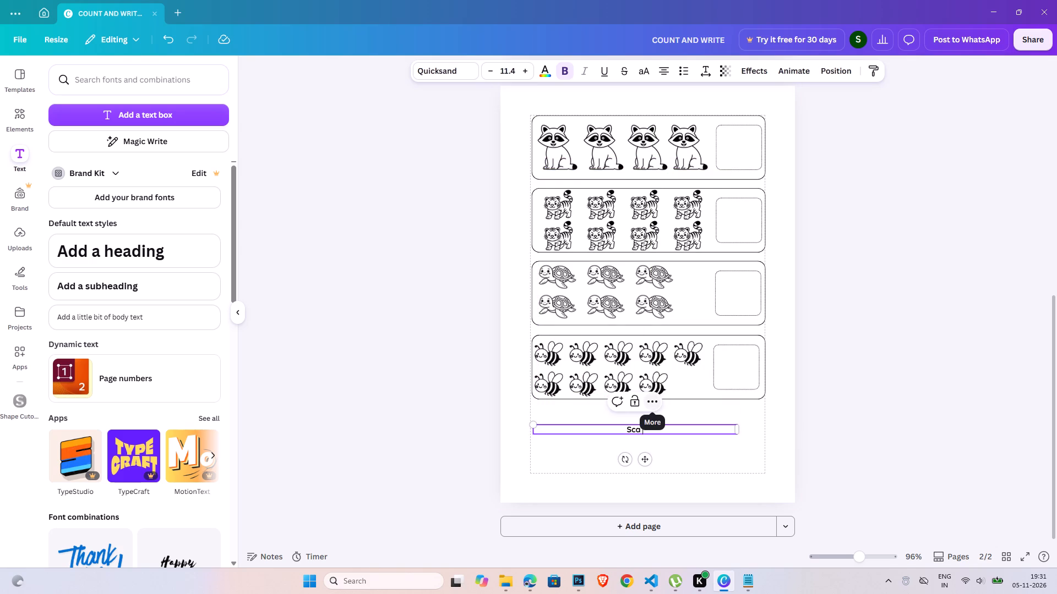
key(BackSpace)
text(n)
key(space)
key(space)
key(BackSpace)
text(herer for)
key(BackSpace)
key(BackSpace)
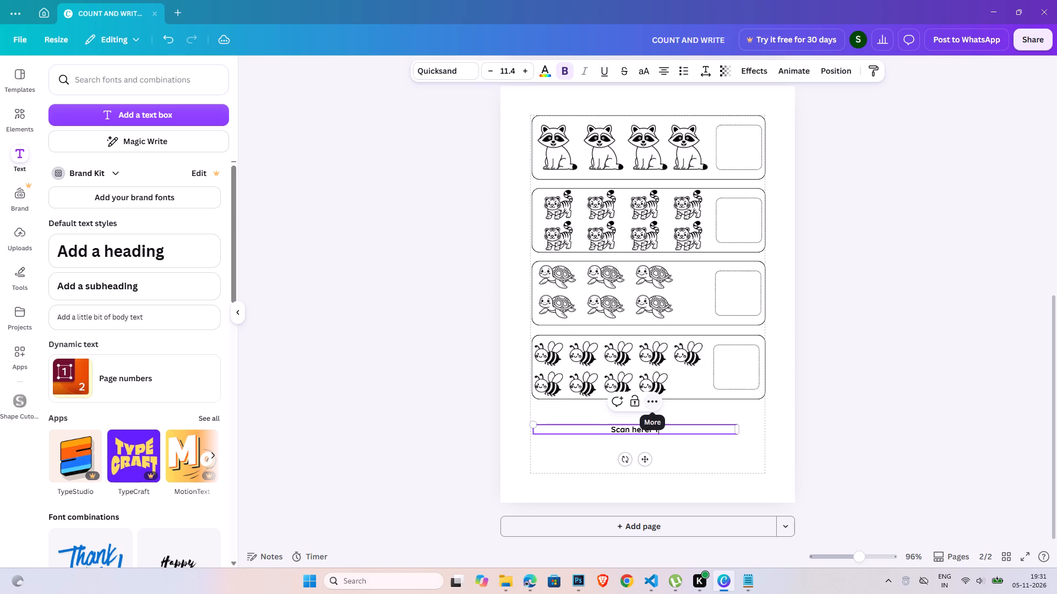
key(BackSpace)
key(BackSpace)
key(BackSpace)
key(space)
text(for more)
key(space)
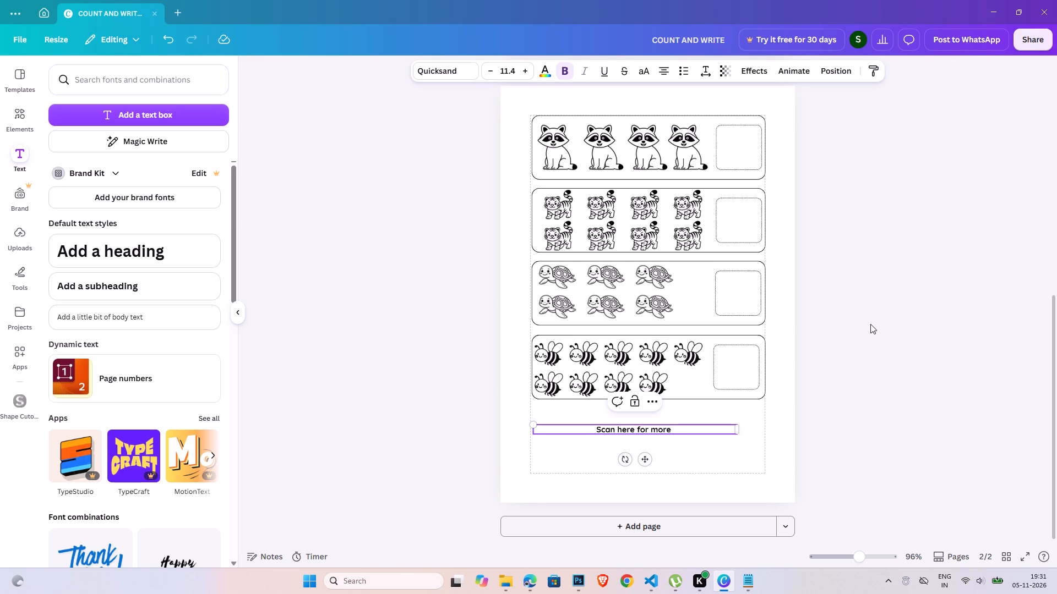
text(digital)
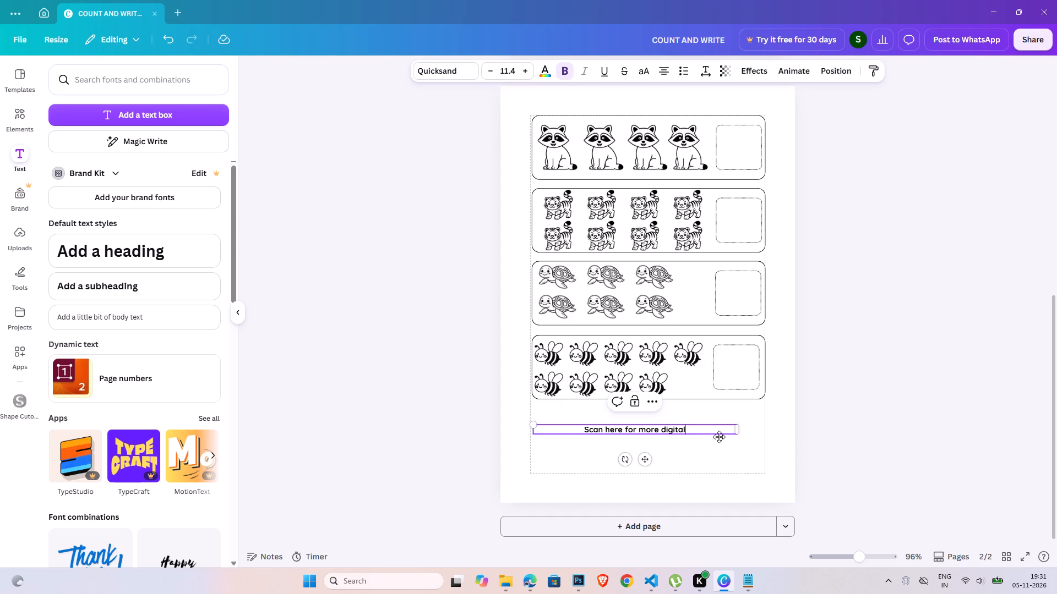
key(BackSpace)
key(BackSpace)
key(BackSpace)
key(BackSpace)
key(BackSpace)
key(BackSpace)
key(BackSpace)
text(fu)
key(space)
key(BackSpace)
text(n games)
key(space)
key(BackSpace)
key(BackSpace)
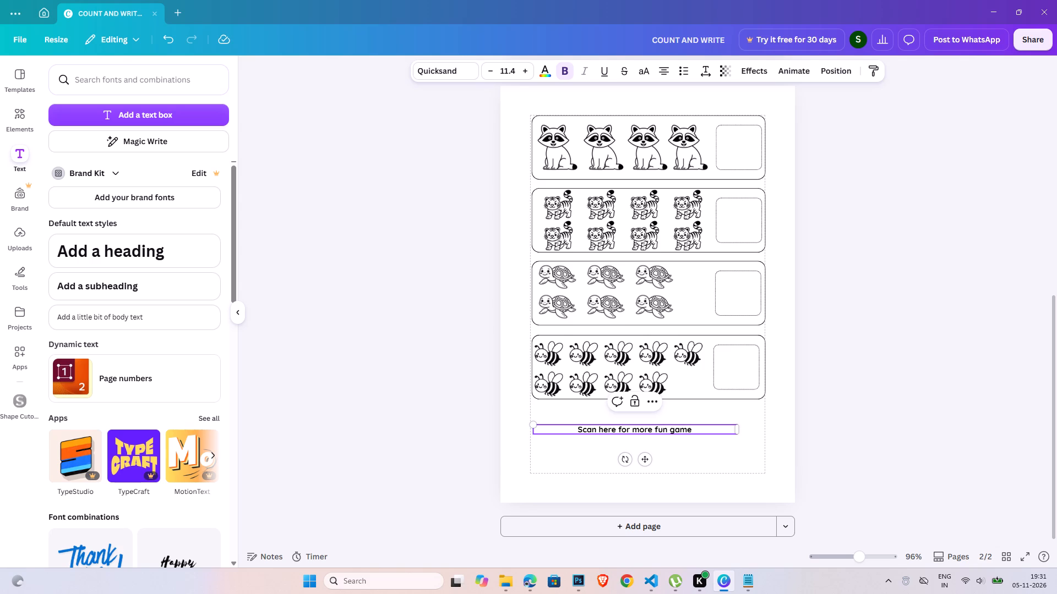
text(s to play)
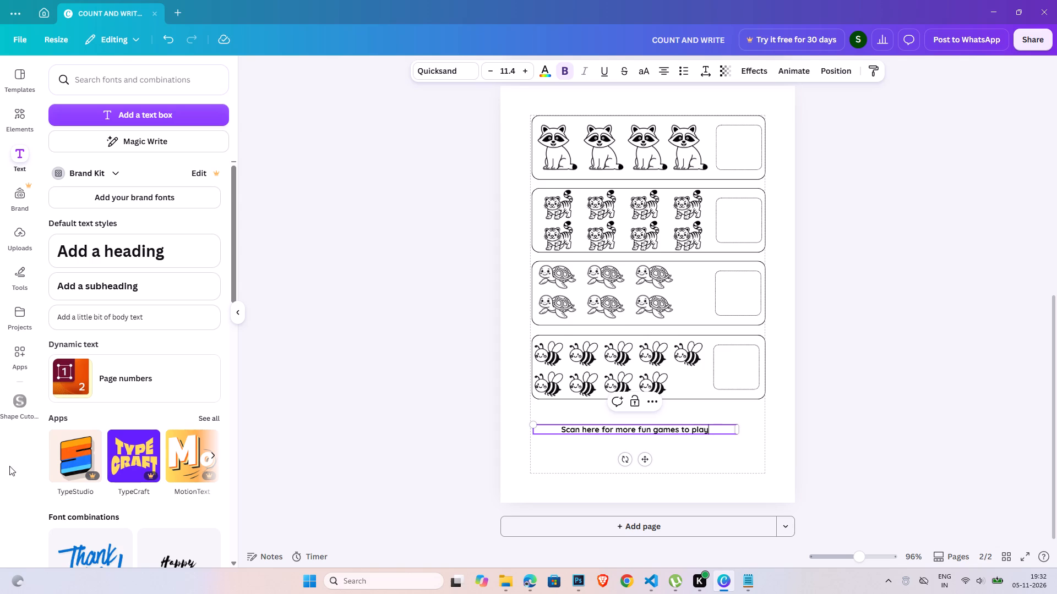
click(891, 470)
Narrow the "Scan here for more fun games to play" text box so that it fits closely around the line.
click(713, 428)
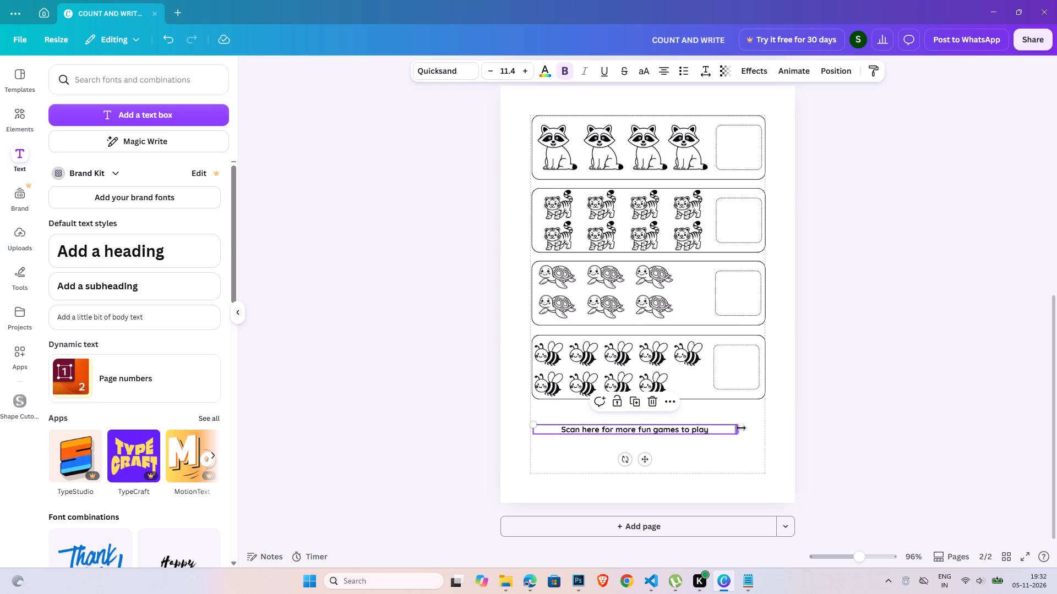
drag(741, 428, 691, 435)
click(924, 443)
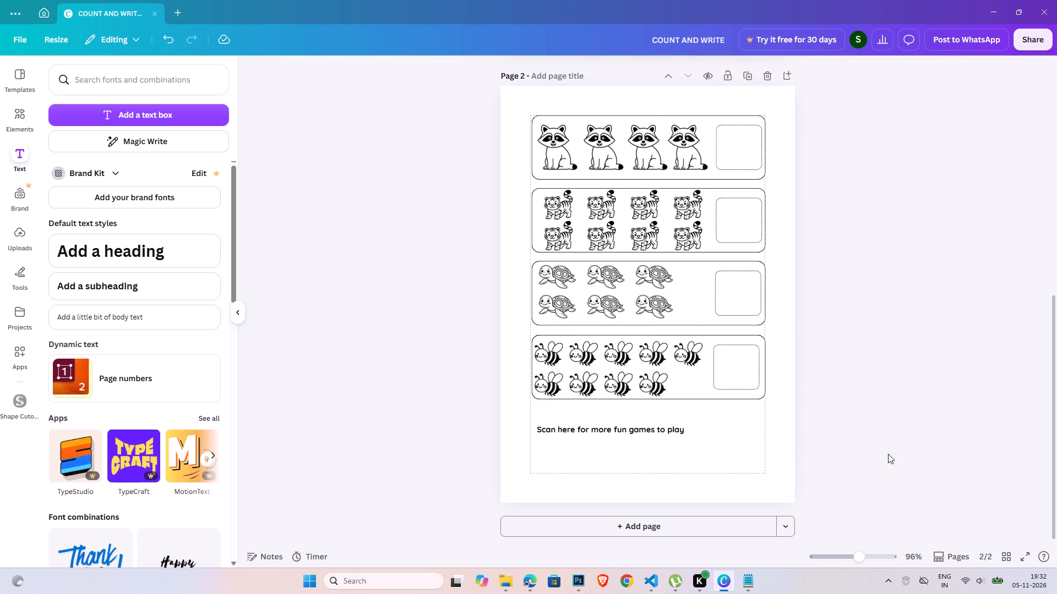
click(675, 431)
click(889, 441)
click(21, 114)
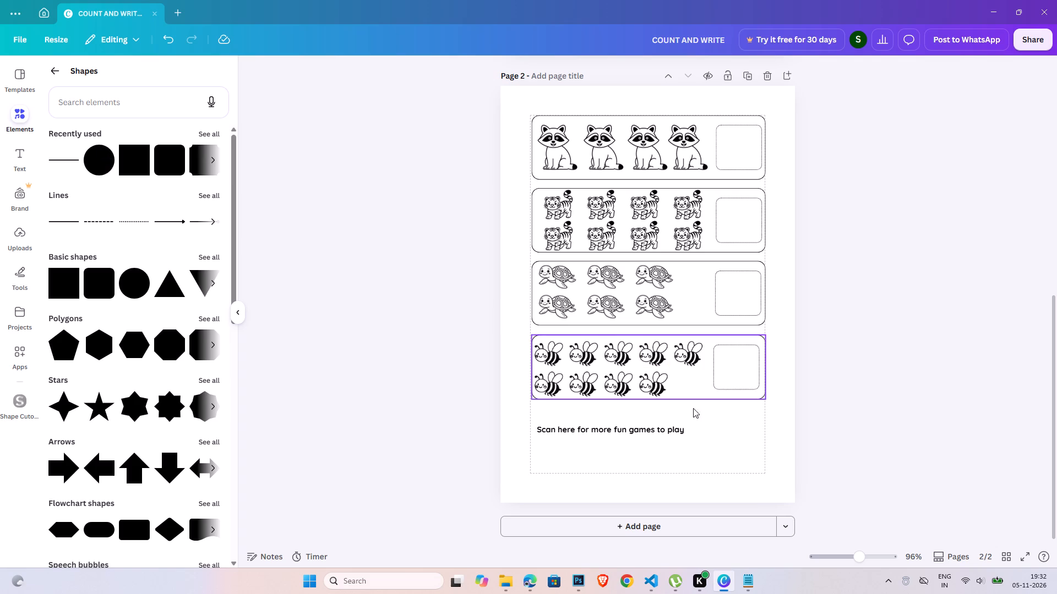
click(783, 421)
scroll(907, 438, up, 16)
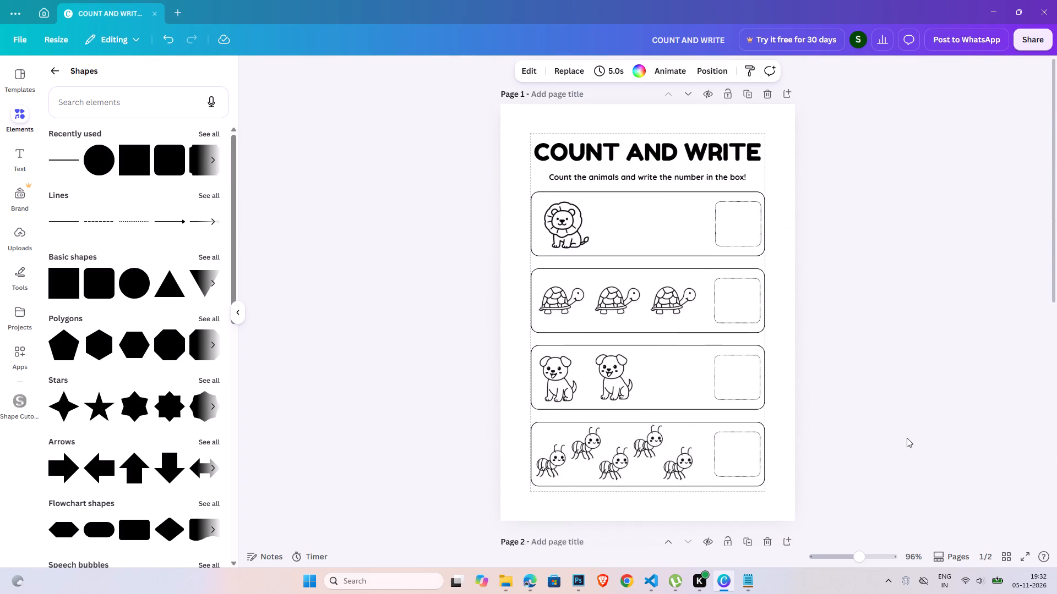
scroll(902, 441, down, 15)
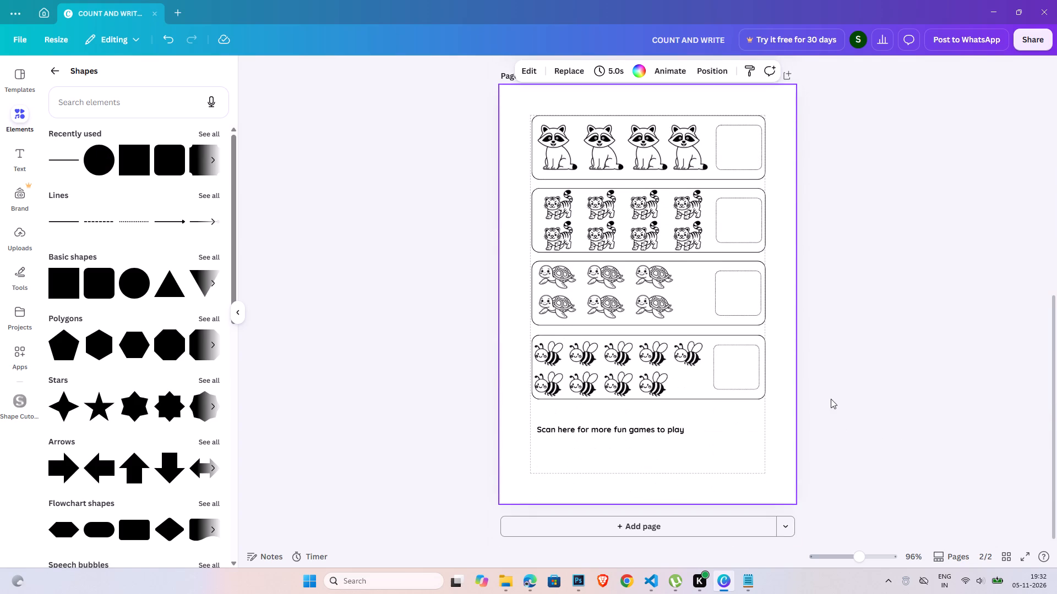
Create a new custom-size design 148 mm wide and 210 mm high.
click(182, 10)
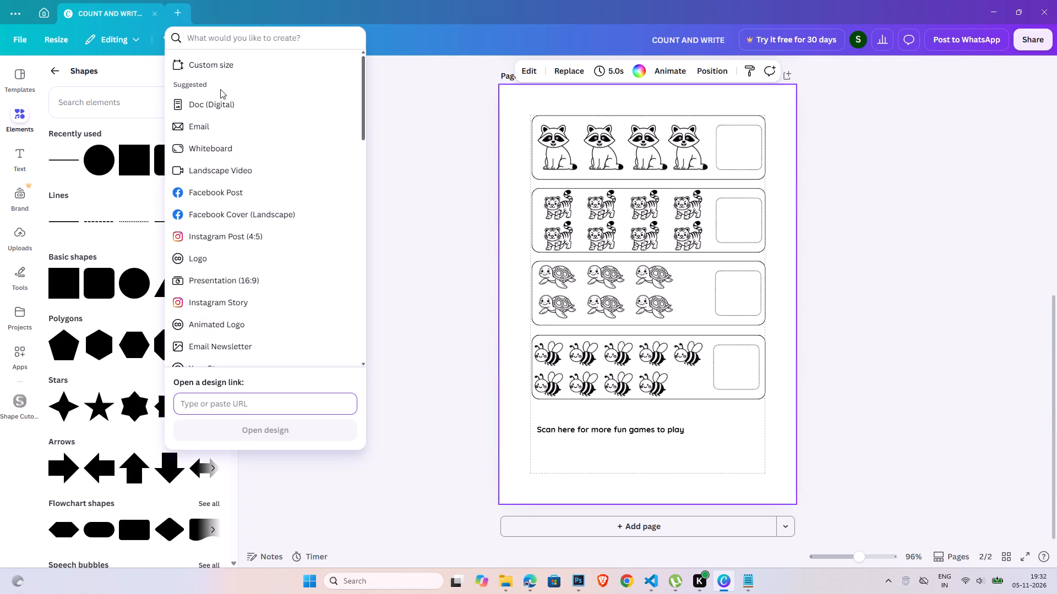
click(226, 71)
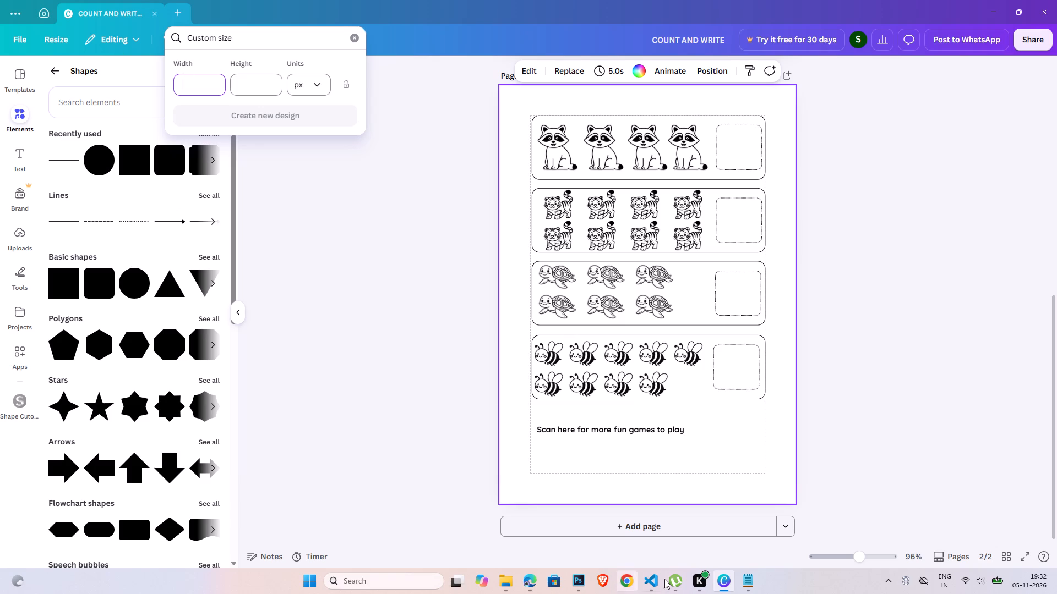
click(744, 579)
click(744, 579)
text(148)
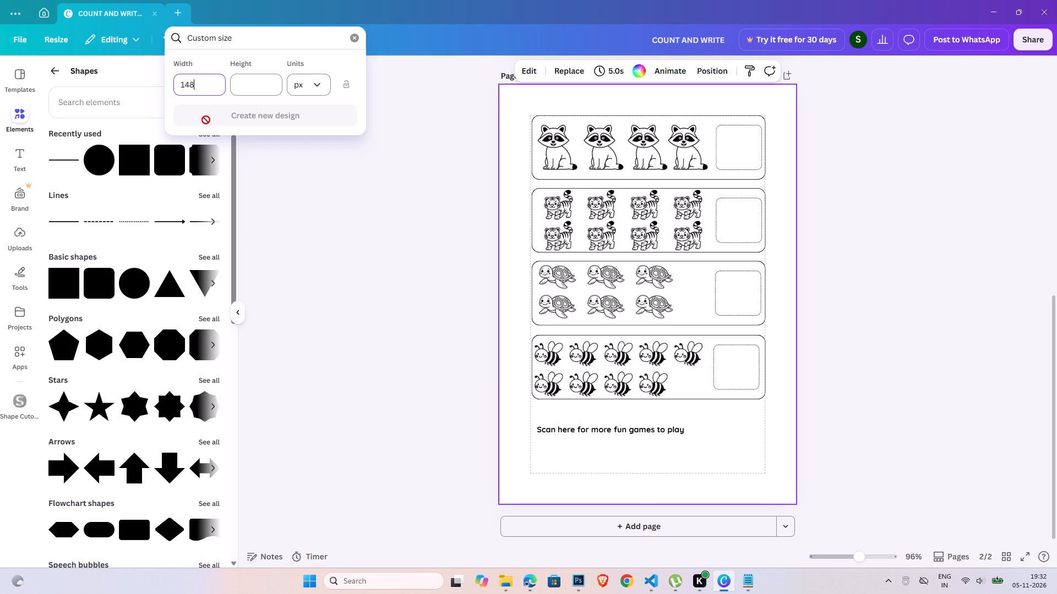
click(249, 89)
text(21)
key(0)
click(304, 100)
click(305, 86)
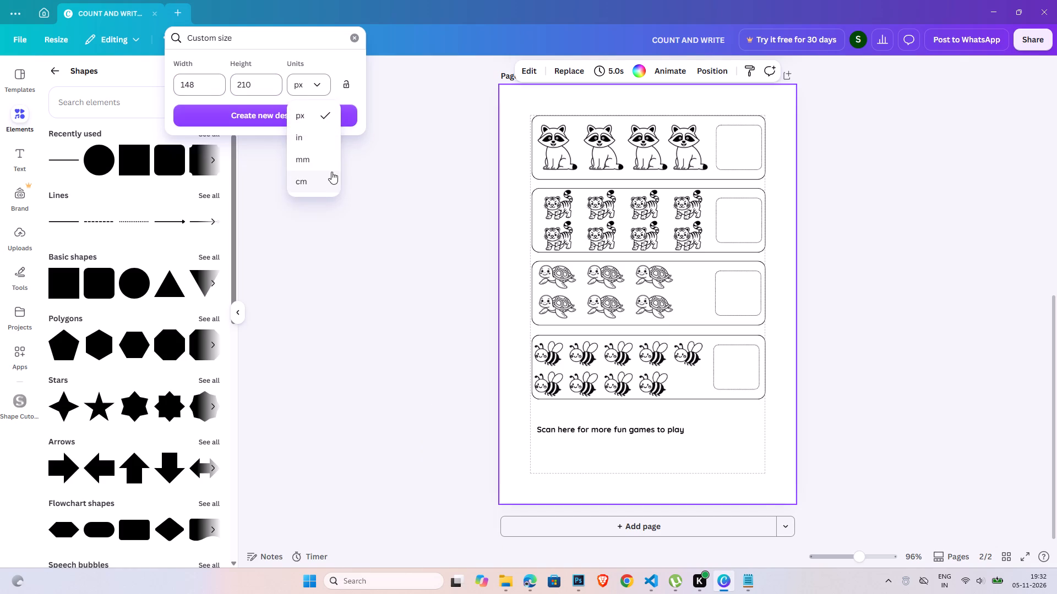
click(331, 163)
click(275, 114)
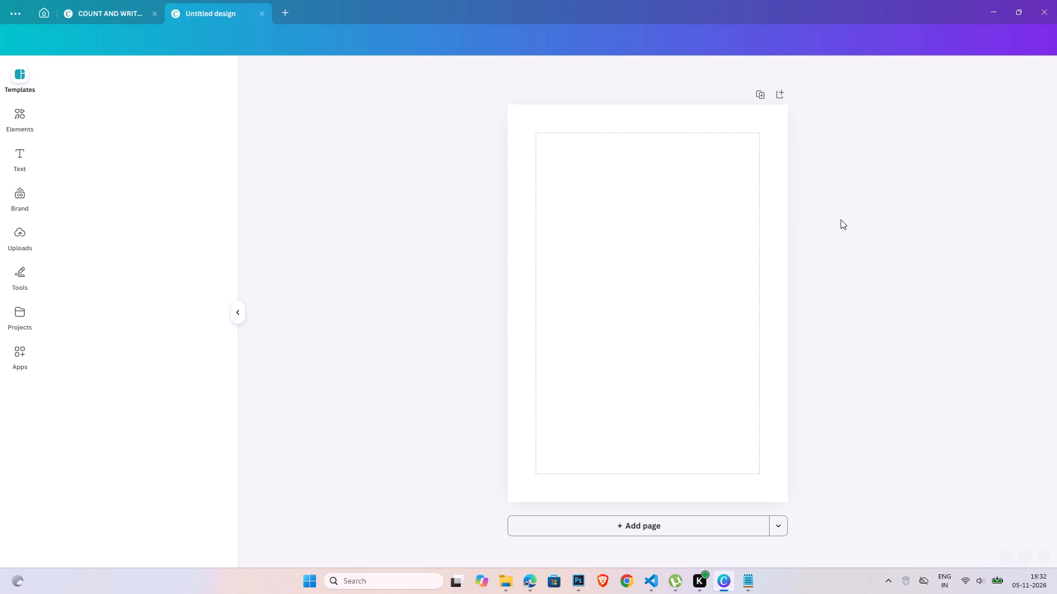
Add a heading reading "Count and Write" at the top of the blank page.
click(842, 220)
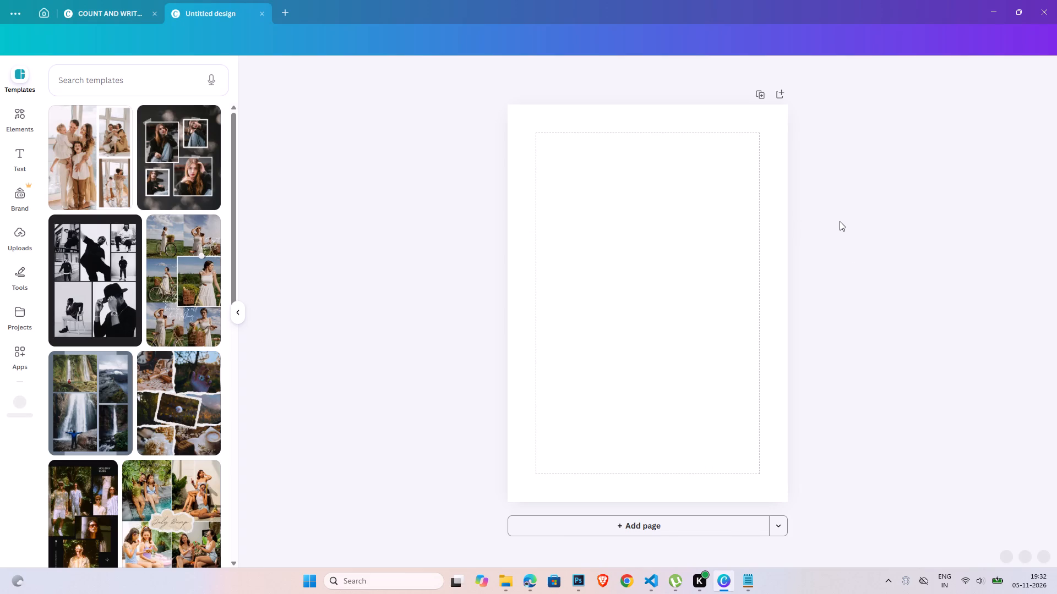
click(535, 188)
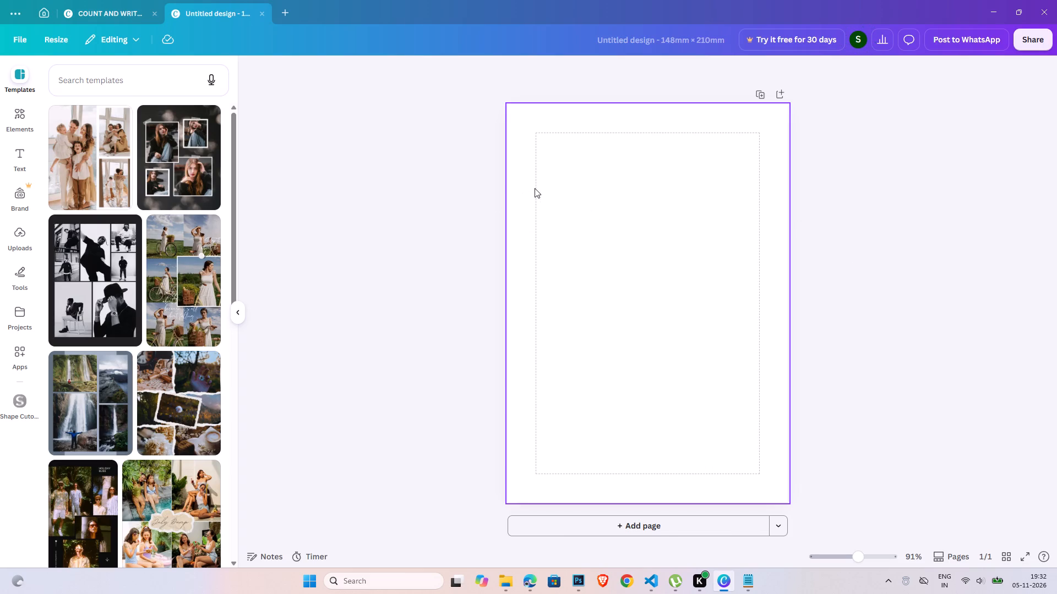
click(20, 151)
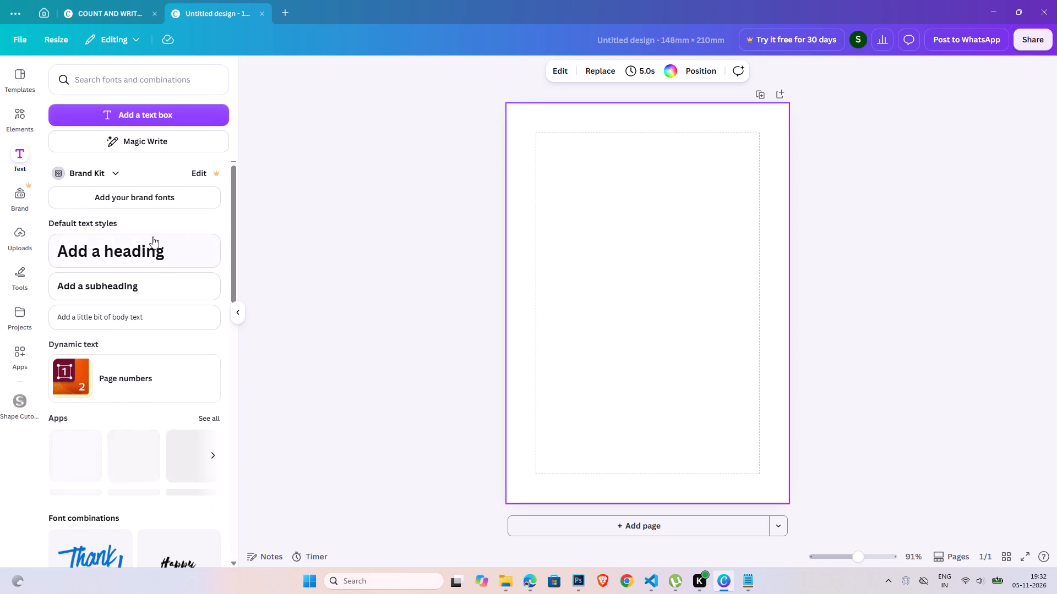
click(152, 237)
click(886, 311)
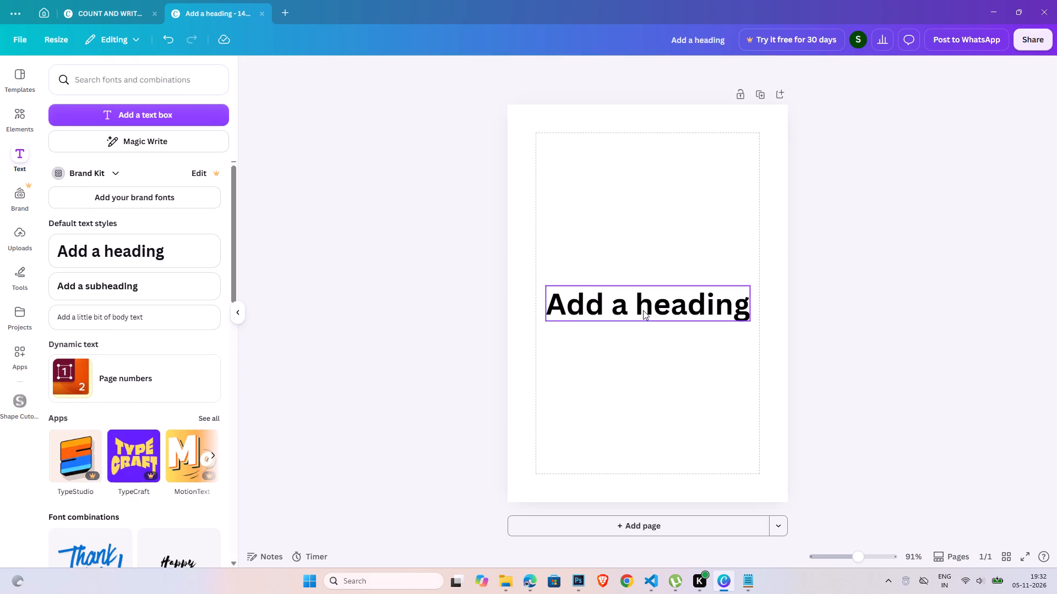
drag(643, 309, 615, 134)
double_click(615, 134)
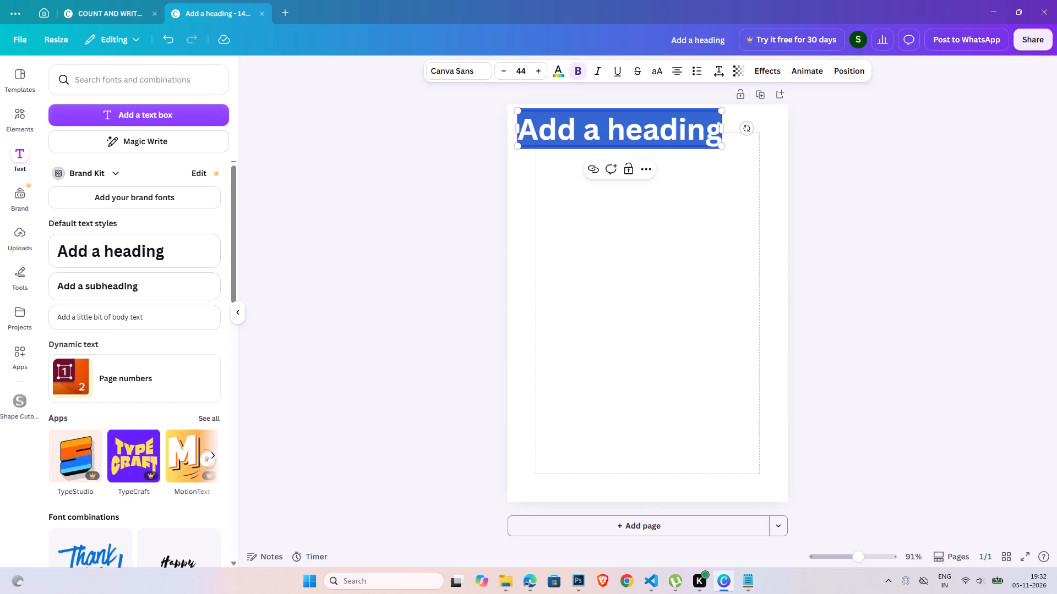
text(Count and Write)
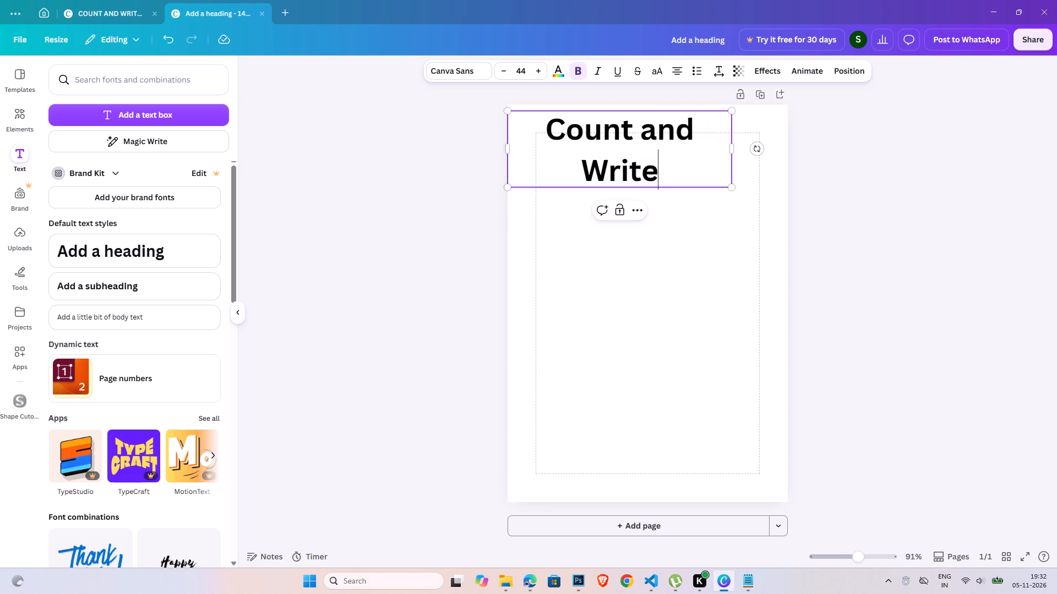
Set the heading's font to Fredoka and widen its text box so the title fits on one line.
key(ctrl+a)
click(477, 70)
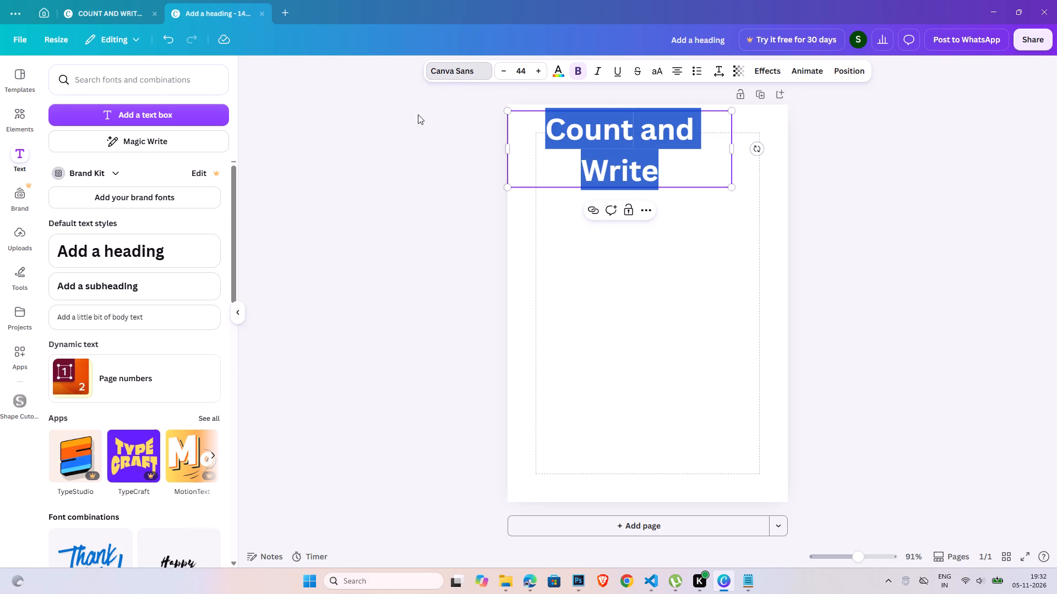
click(127, 278)
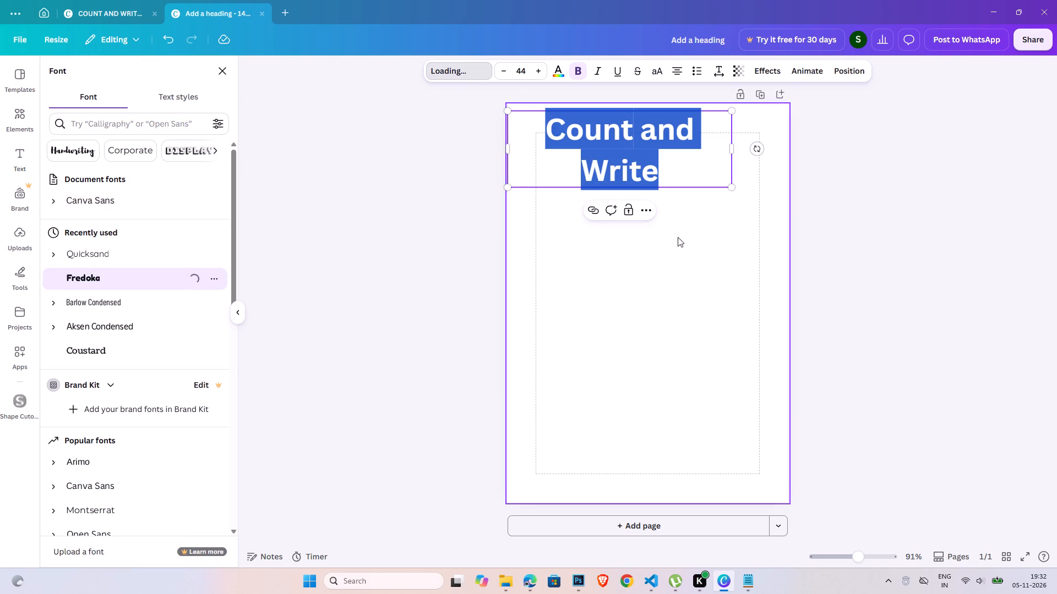
drag(734, 150, 786, 150)
click(732, 120)
click(832, 215)
Colour the whole "Count and Write" heading coral red.
click(634, 122)
triple_click(638, 120)
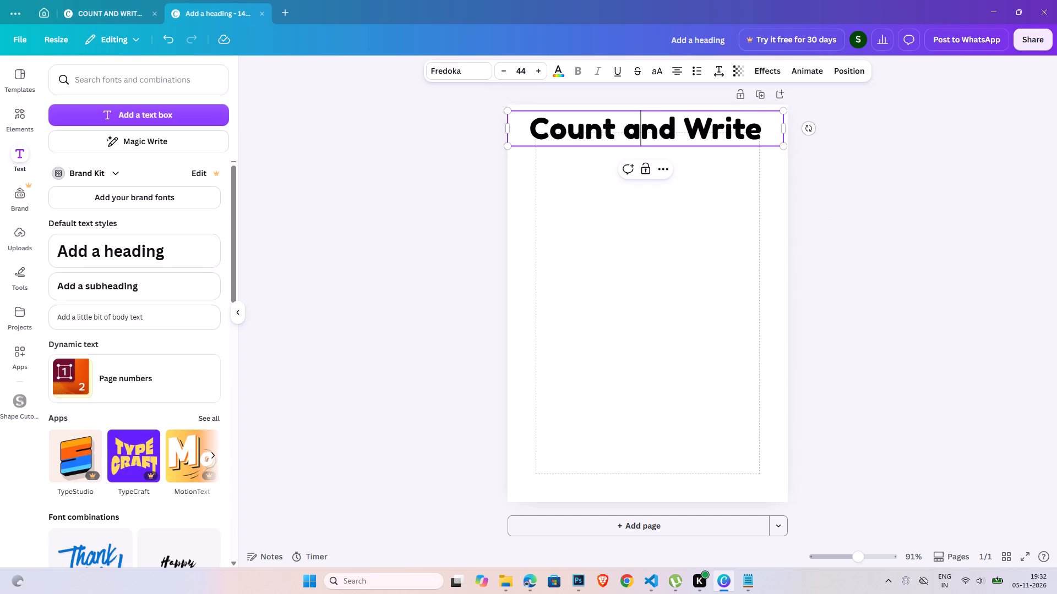
click(640, 120)
click(551, 73)
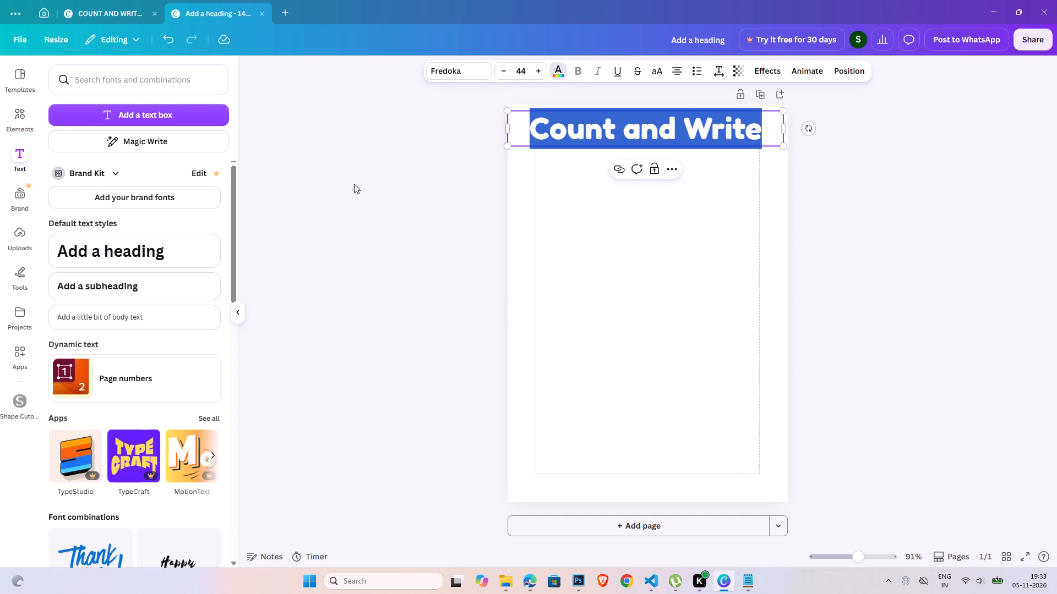
click(91, 335)
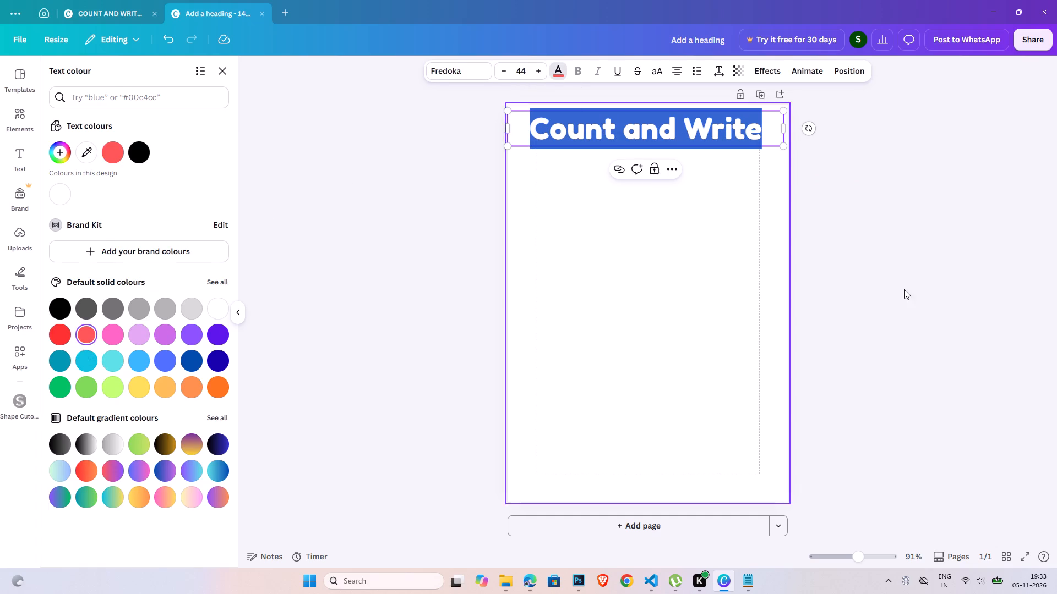
double_click(905, 288)
Colour the letter o of "Count" in the heading green.
double_click(556, 125)
drag(553, 125, 535, 129)
click(561, 128)
click(559, 132)
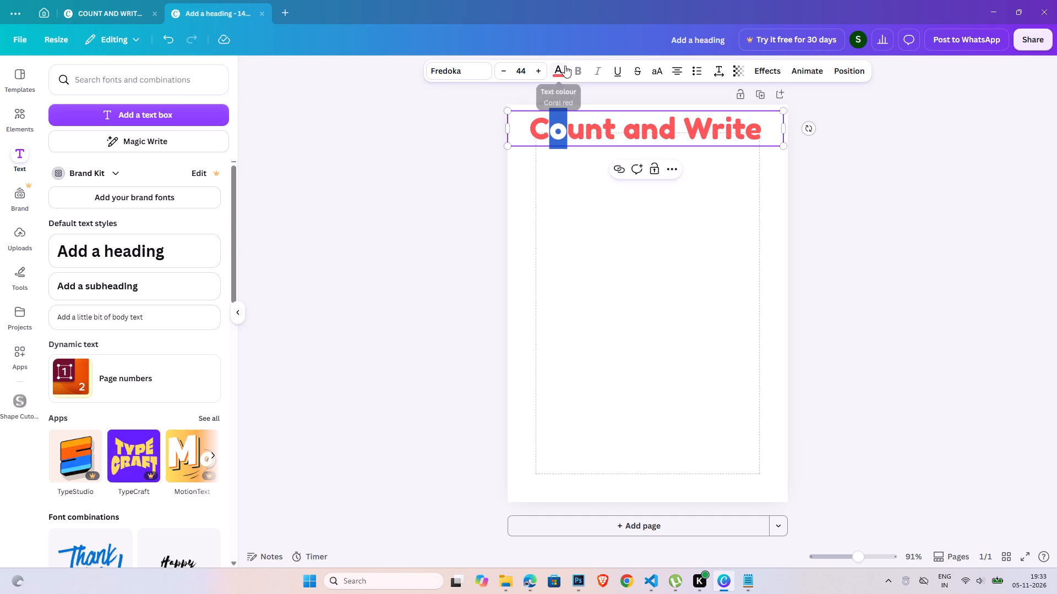
click(565, 65)
shift+click(611, 131)
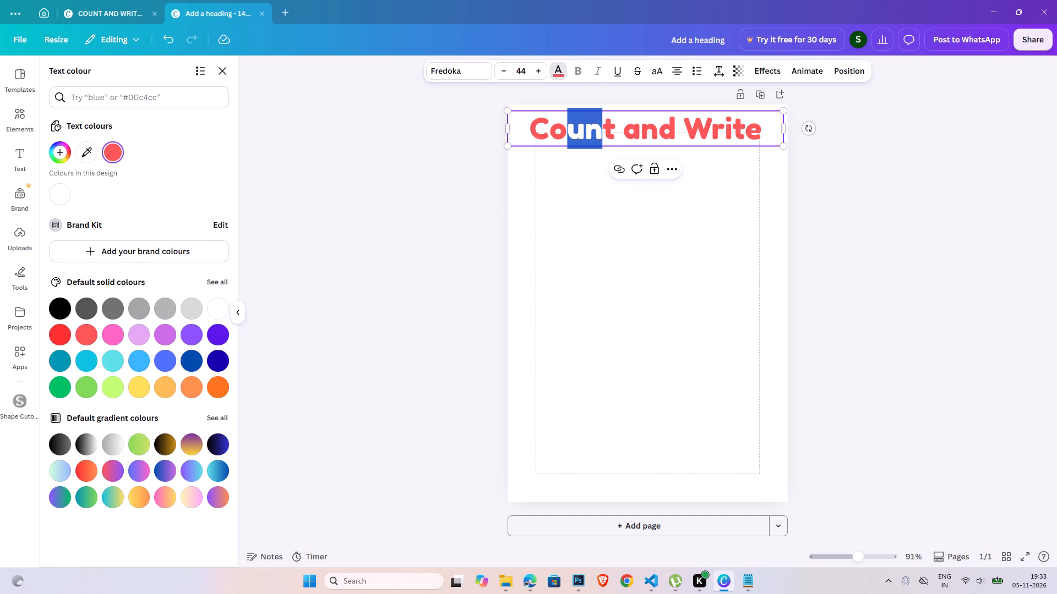
click(576, 135)
drag(566, 134, 553, 134)
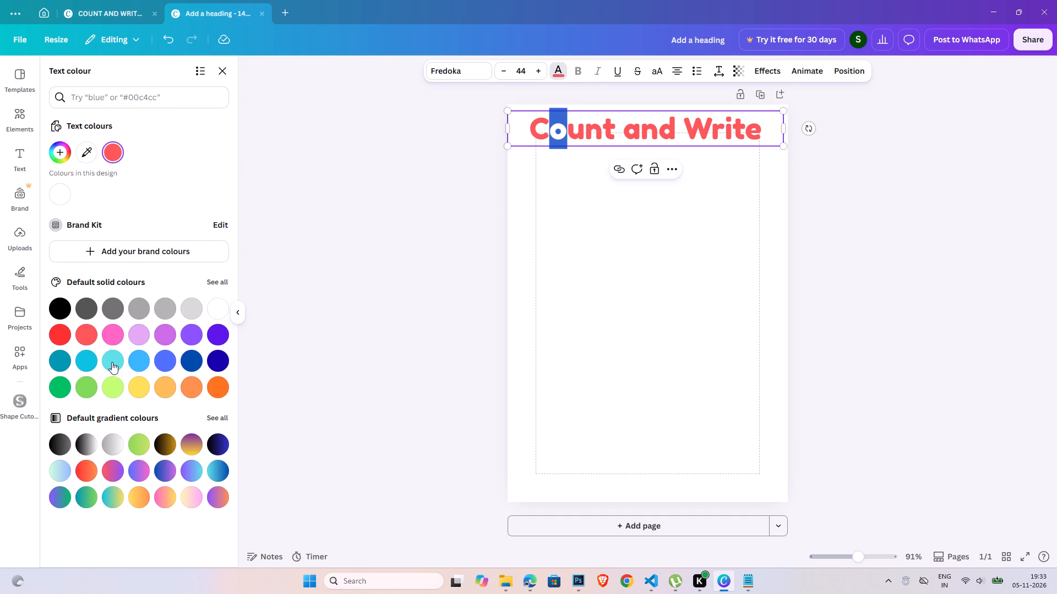
click(60, 387)
Colour the remaining letters of "Count" individually: u light orange, n bright orange and t dark blue.
click(584, 134)
drag(582, 134, 576, 135)
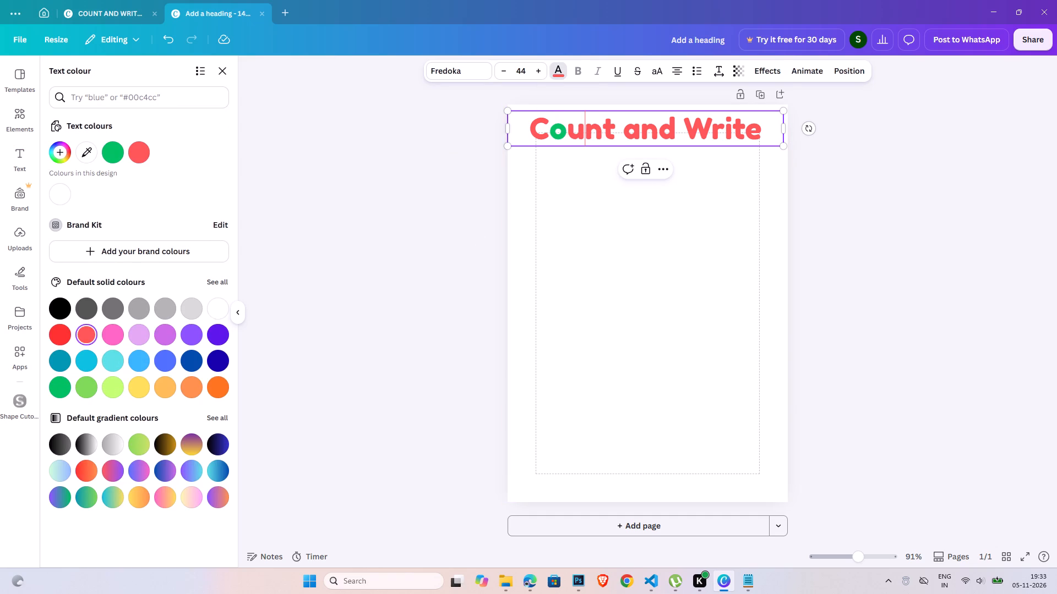
drag(576, 135, 572, 136)
click(197, 382)
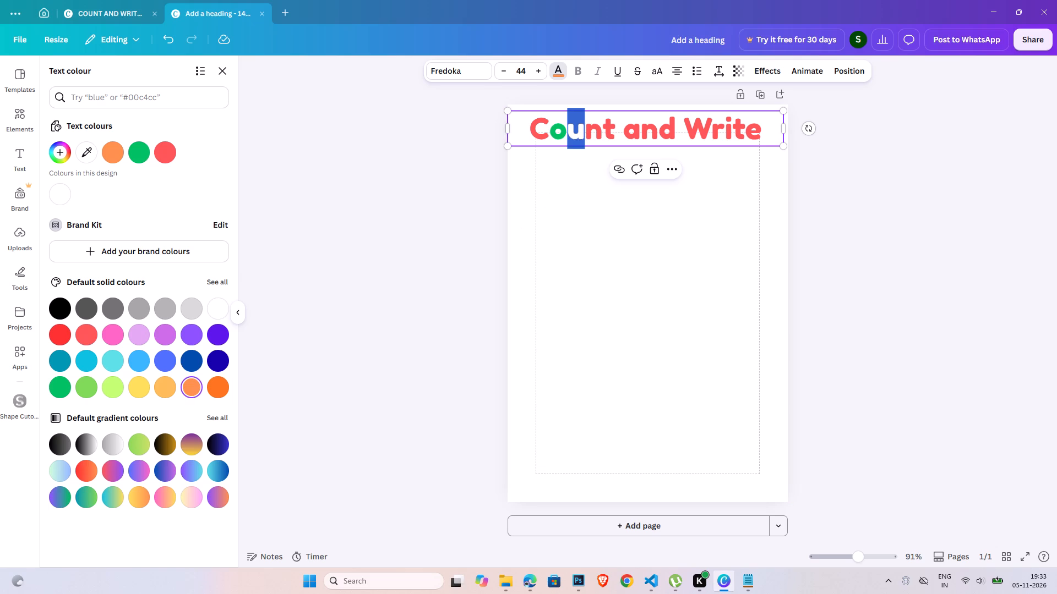
drag(600, 137, 585, 141)
click(215, 382)
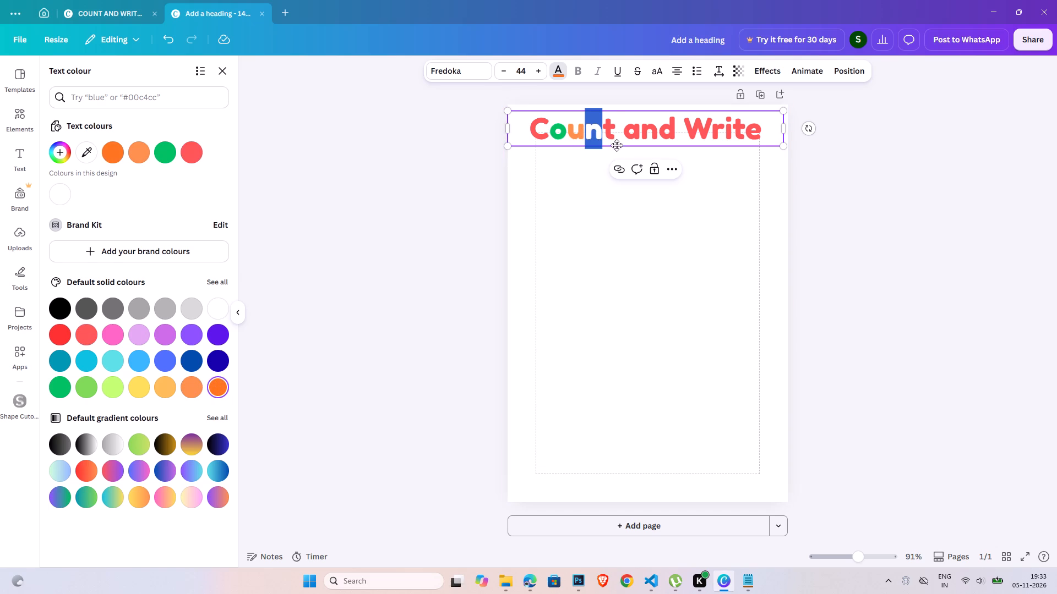
drag(617, 145, 607, 147)
click(220, 349)
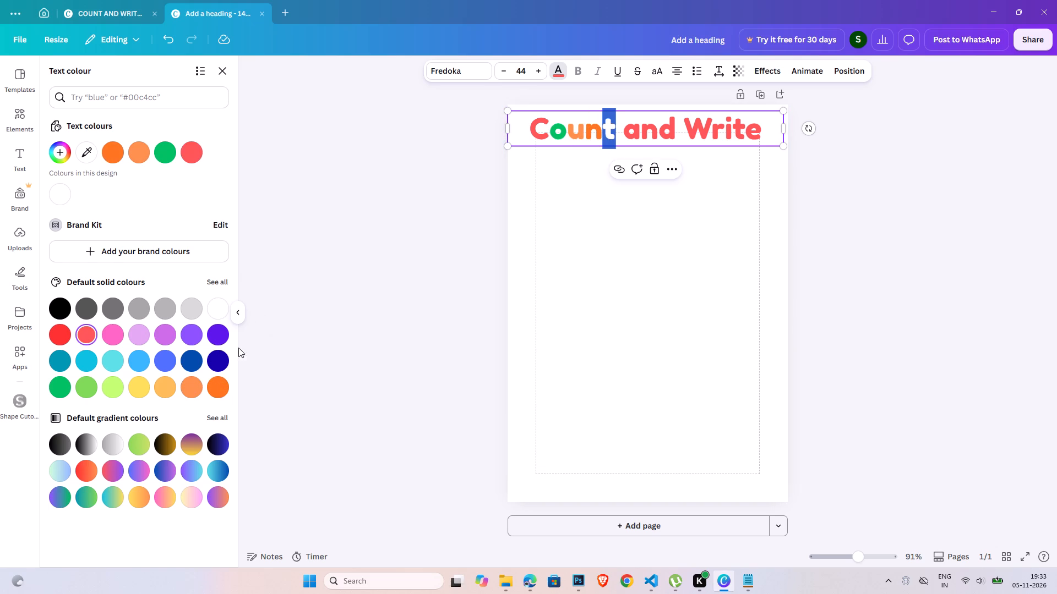
click(203, 371)
click(222, 355)
Colour the letters of "and" in the heading individually: a pink, n bright red and d yellow.
click(618, 139)
drag(628, 135, 636, 132)
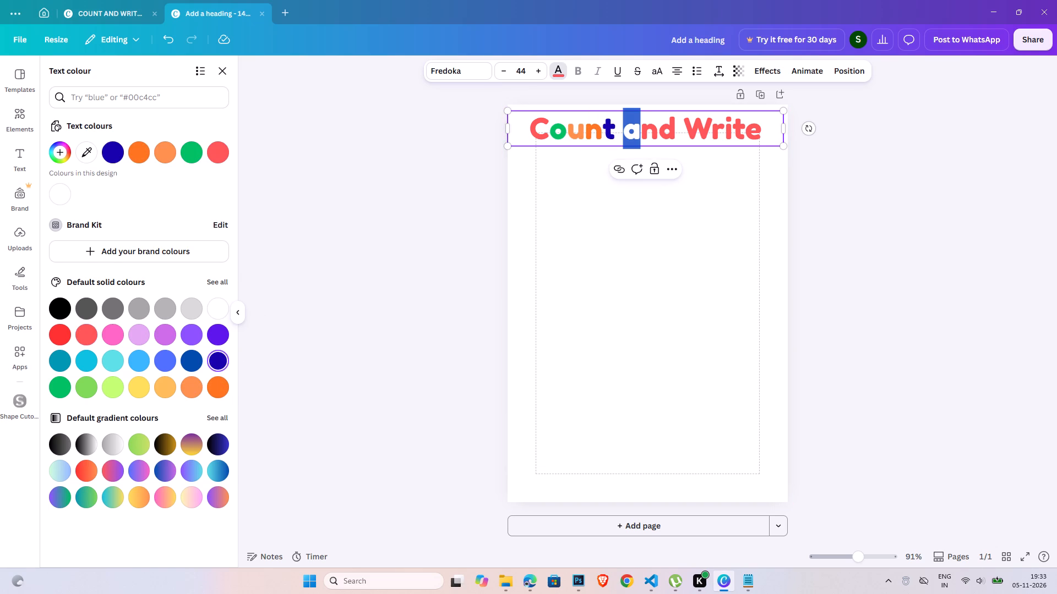
click(113, 332)
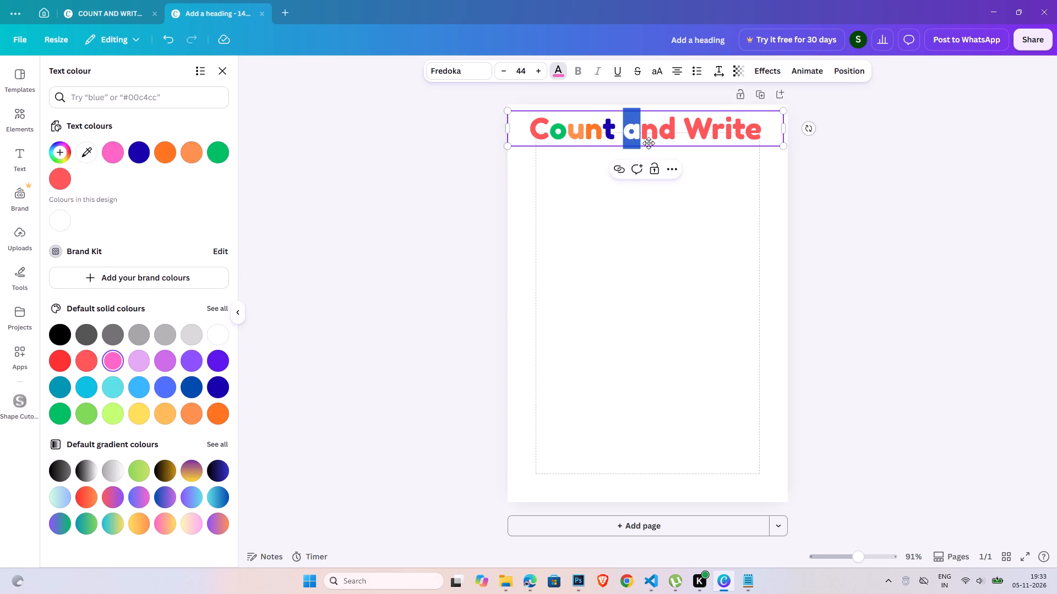
click(649, 139)
drag(643, 136, 651, 134)
click(63, 362)
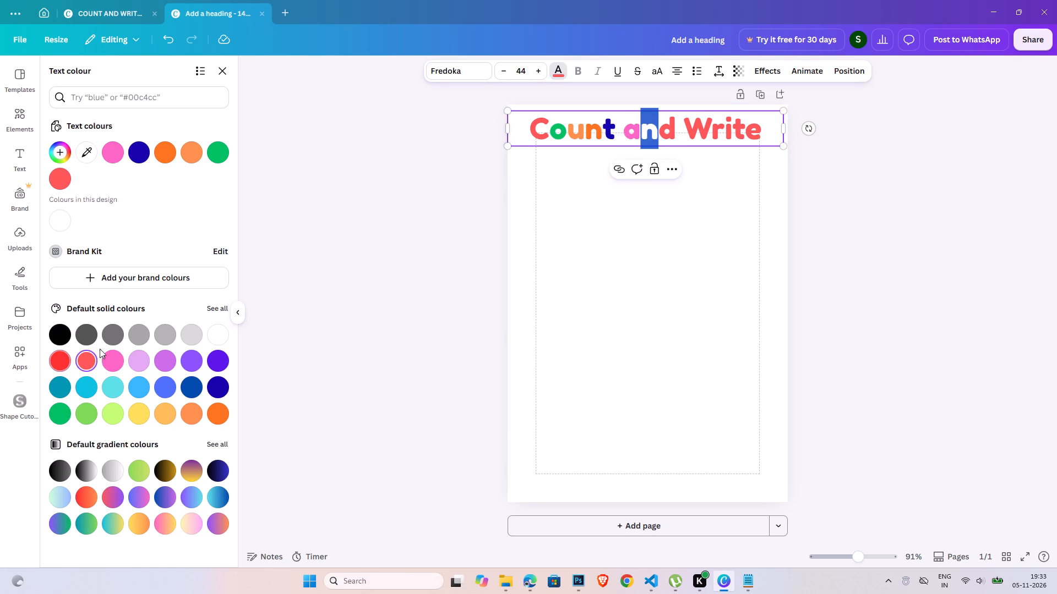
drag(673, 124, 662, 130)
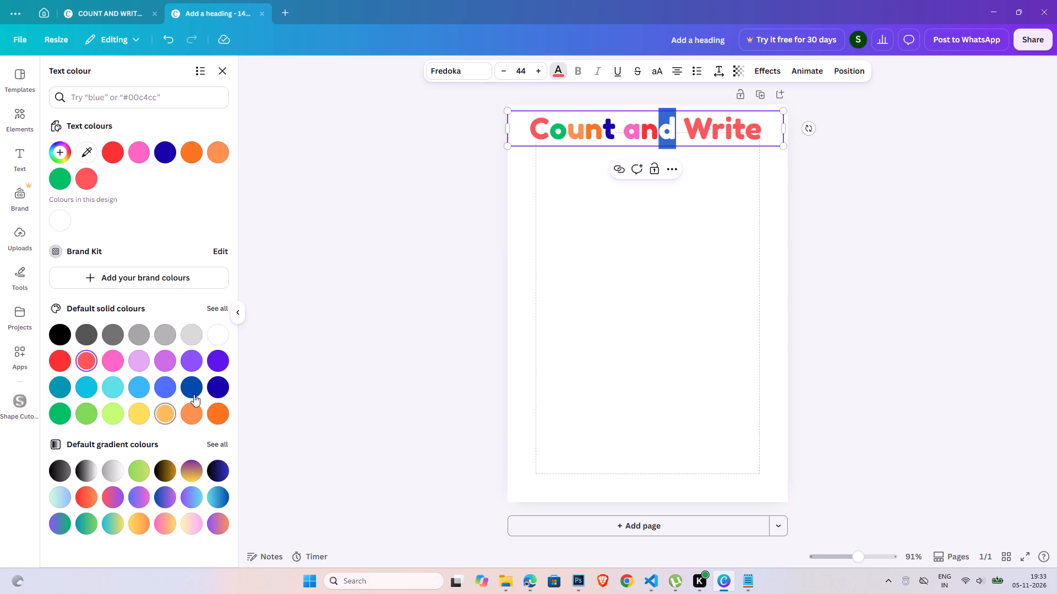
click(133, 419)
click(678, 146)
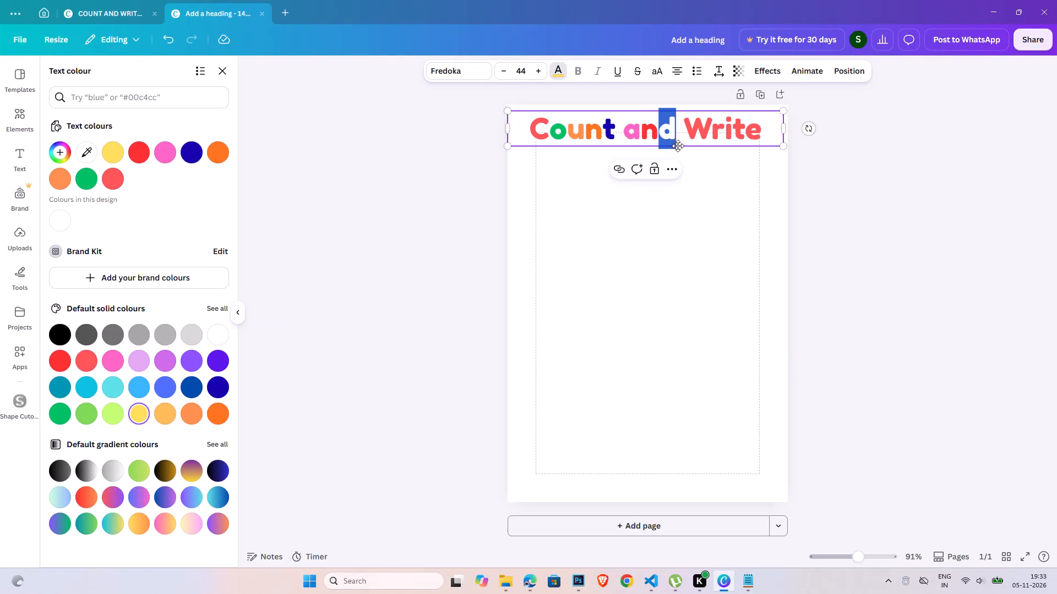
In the heading word "Write", colour the W turquoise blue and the r light orange.
click(690, 134)
drag(686, 130, 706, 127)
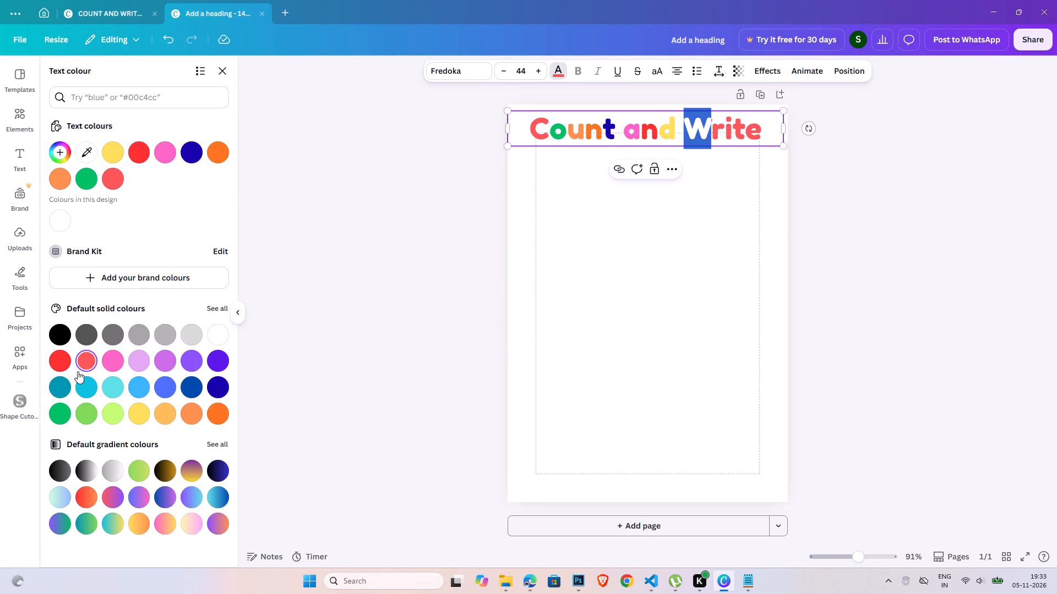
click(91, 384)
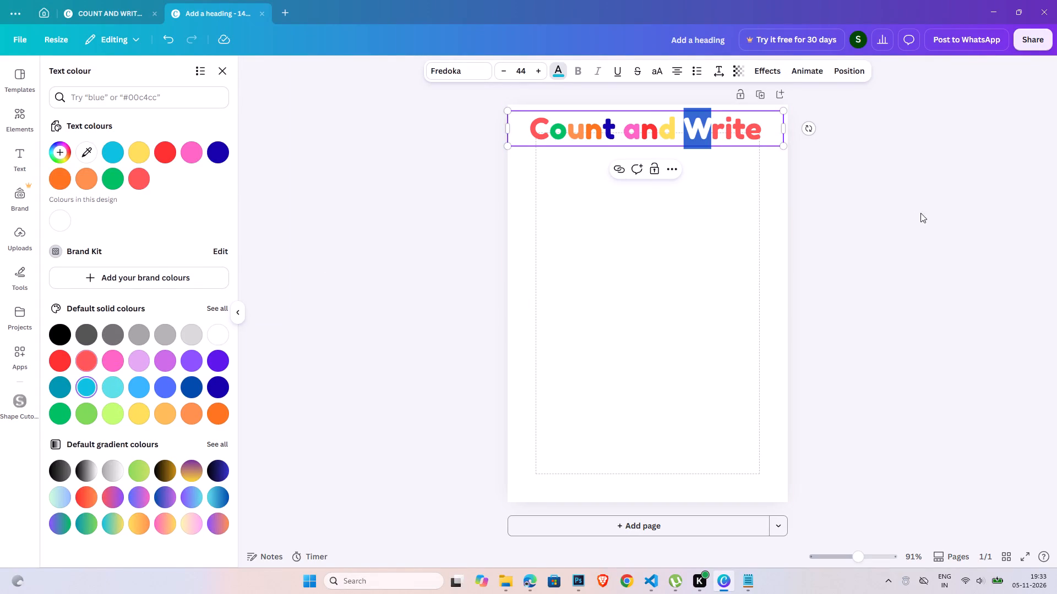
click(786, 164)
click(723, 131)
click(719, 132)
drag(723, 131, 712, 135)
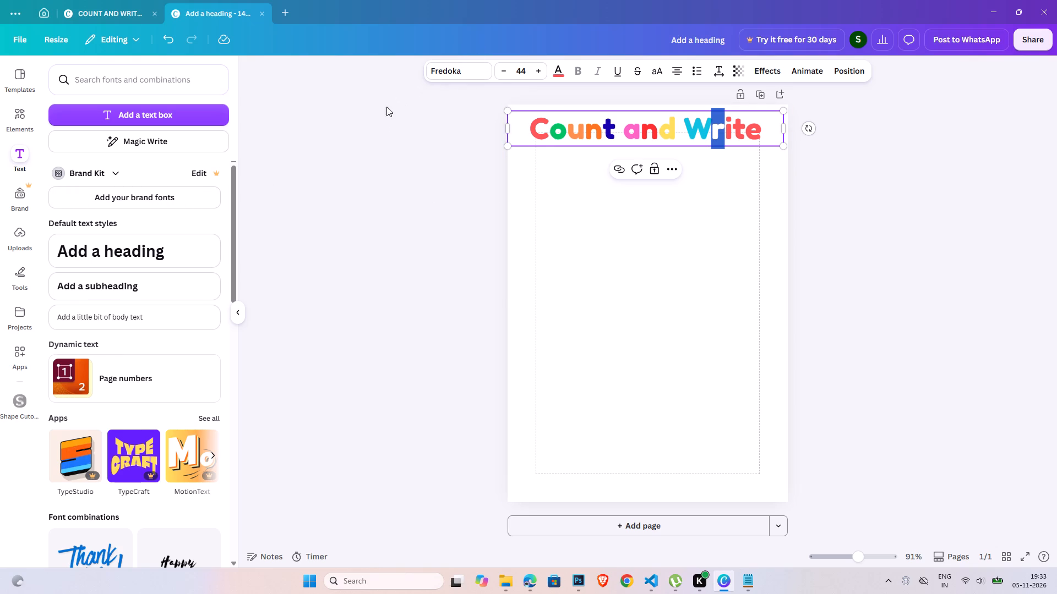
click(553, 65)
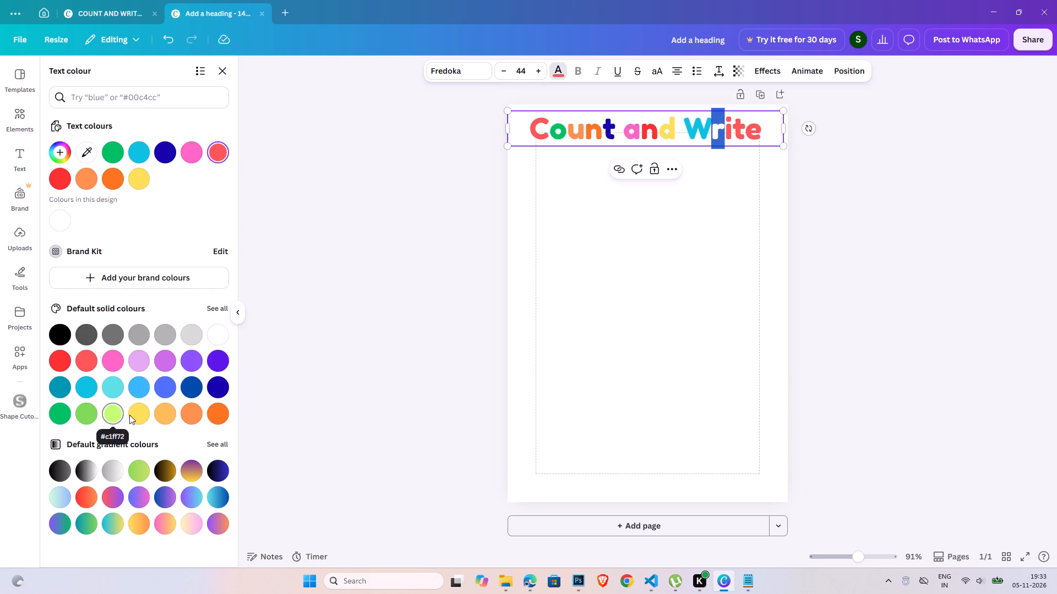
click(189, 411)
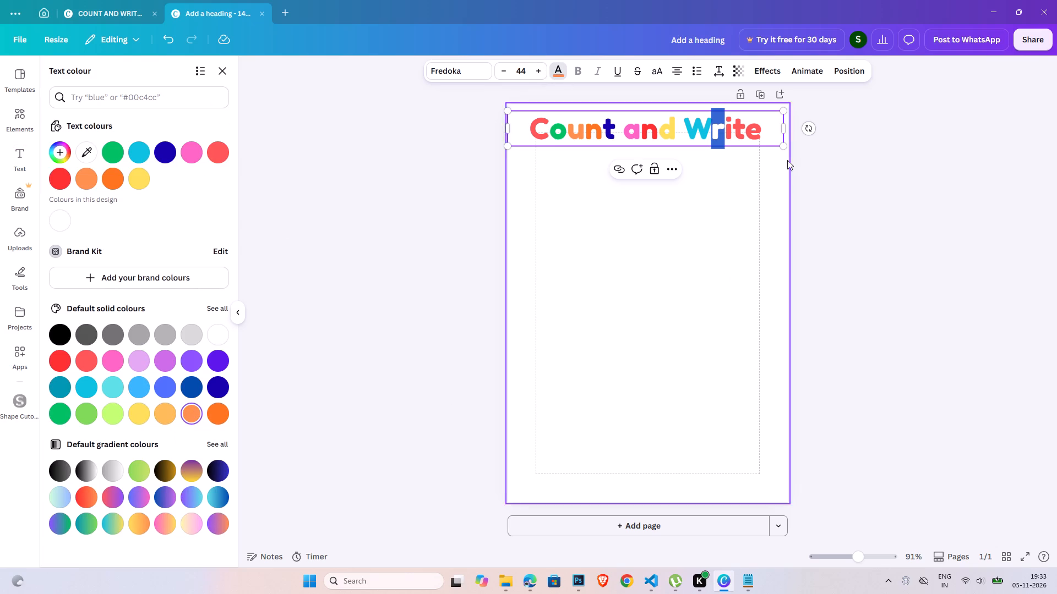
In the heading word "Write", colour the t blue and the e violet, leaving the i coral red.
click(721, 130)
click(727, 128)
drag(727, 128, 735, 132)
click(735, 132)
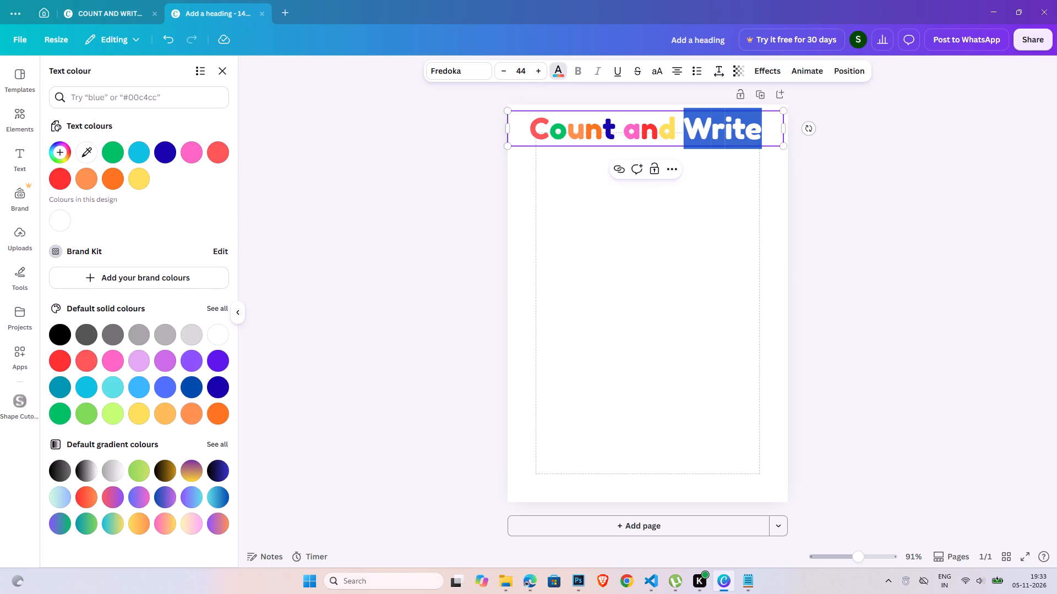
click(732, 125)
drag(737, 127, 742, 127)
drag(743, 127, 737, 129)
click(162, 386)
click(755, 116)
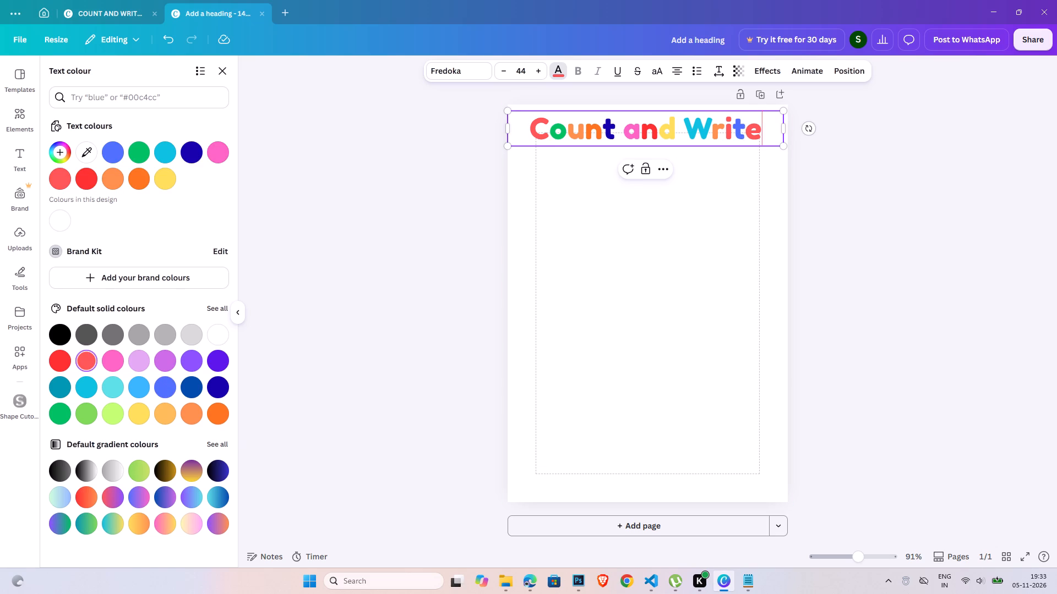
drag(758, 139, 749, 140)
click(195, 364)
double_click(977, 270)
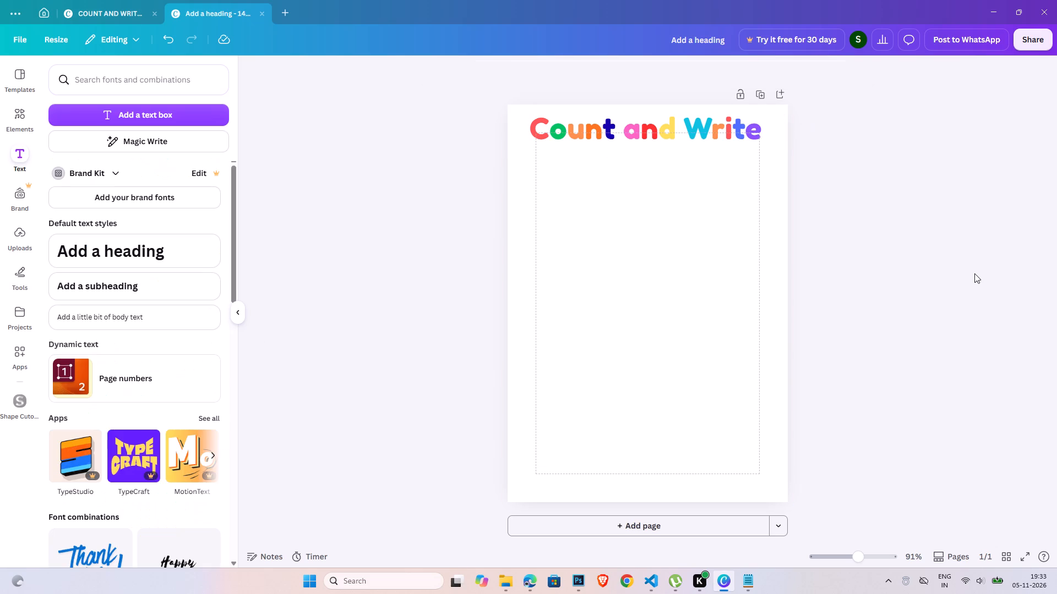
Narrow the heading's text box around the title and scale it up to about font size 50.4 across the page width.
click(689, 140)
drag(784, 128, 753, 129)
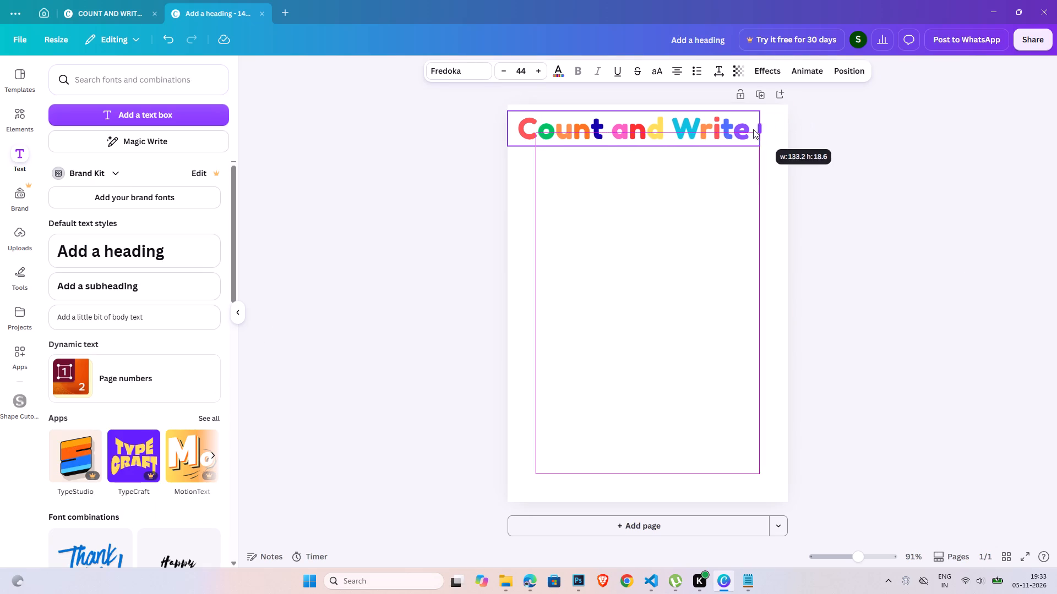
drag(753, 129, 748, 129)
drag(751, 145, 786, 151)
drag(750, 130, 757, 131)
click(766, 141)
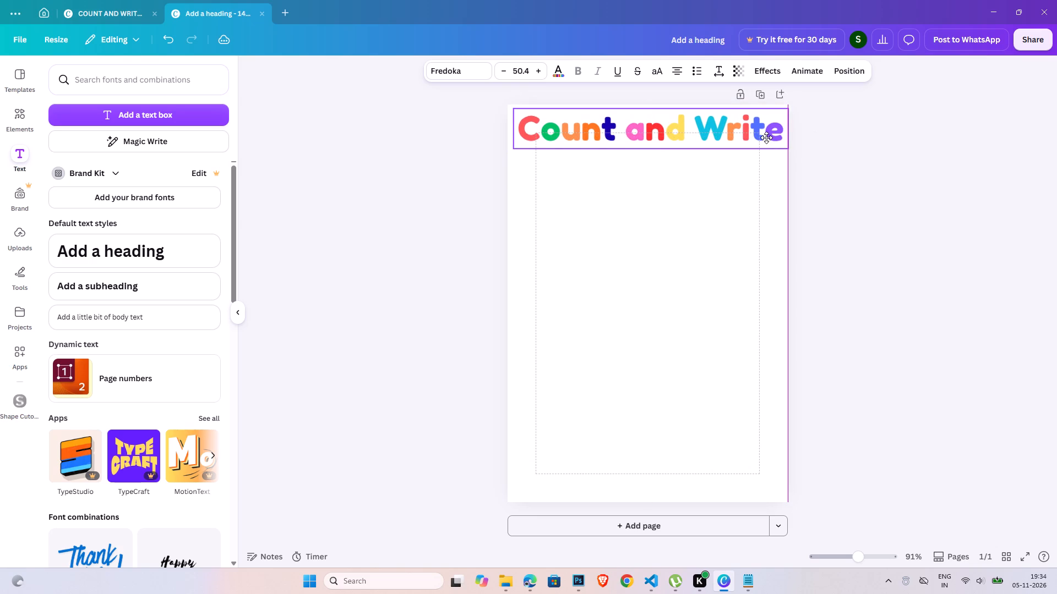
Apply the Outline text effect to the heading and make the outline black.
click(764, 71)
click(92, 199)
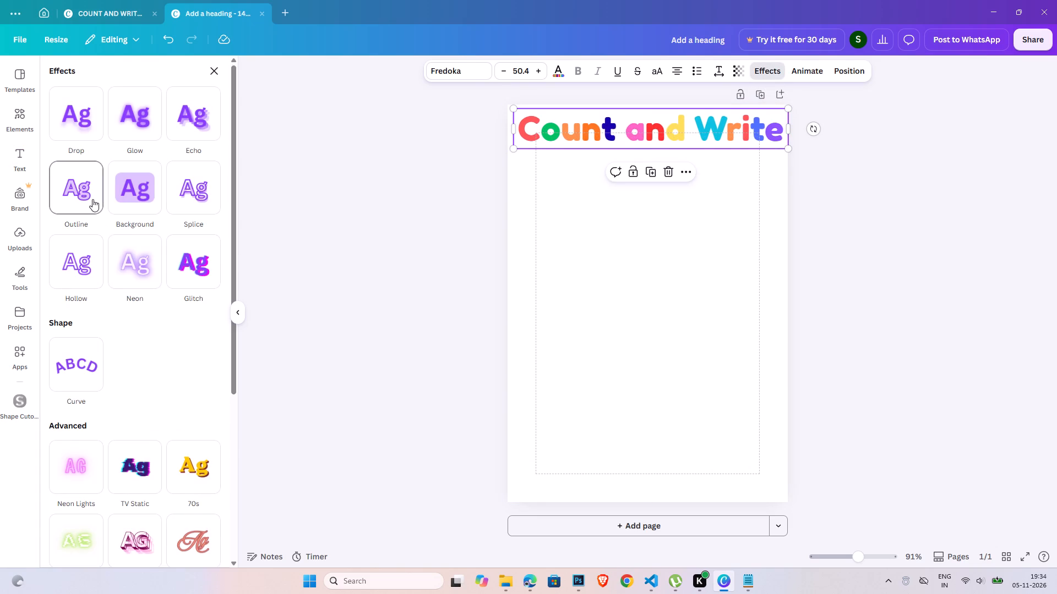
click(750, 67)
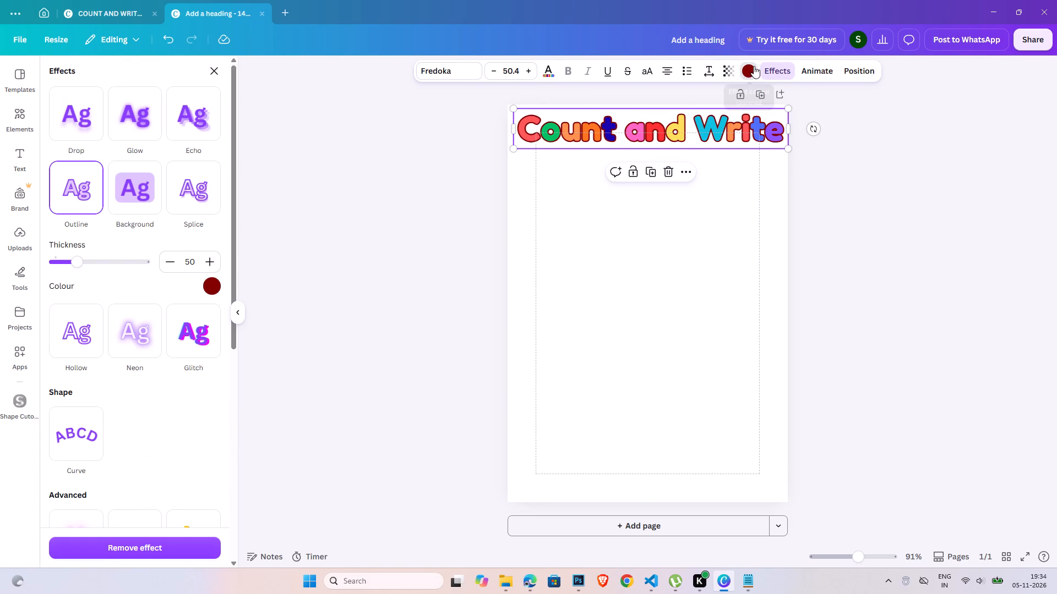
click(58, 333)
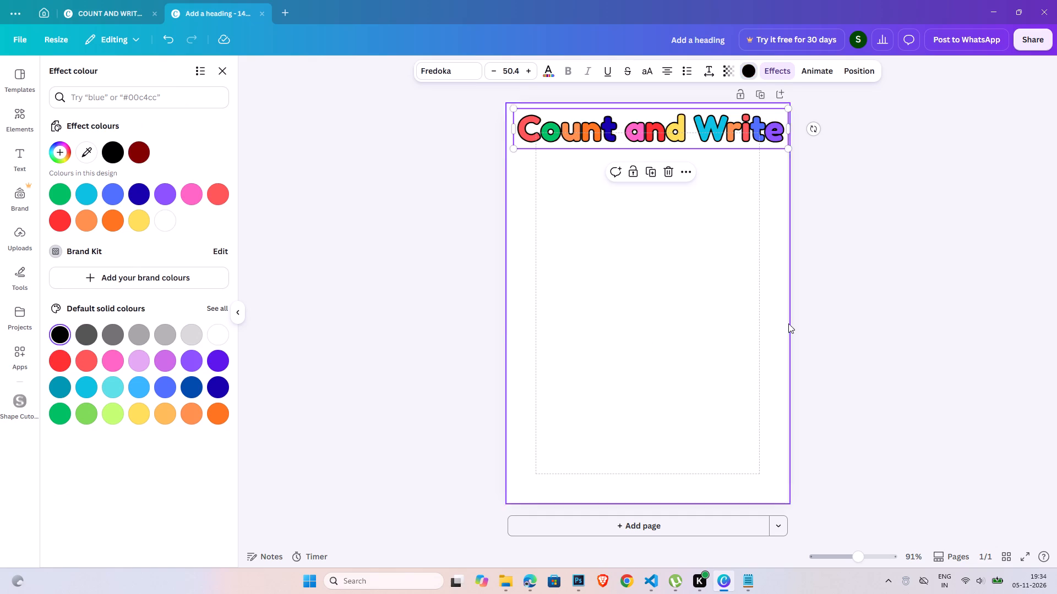
double_click(851, 282)
triple_click(731, 139)
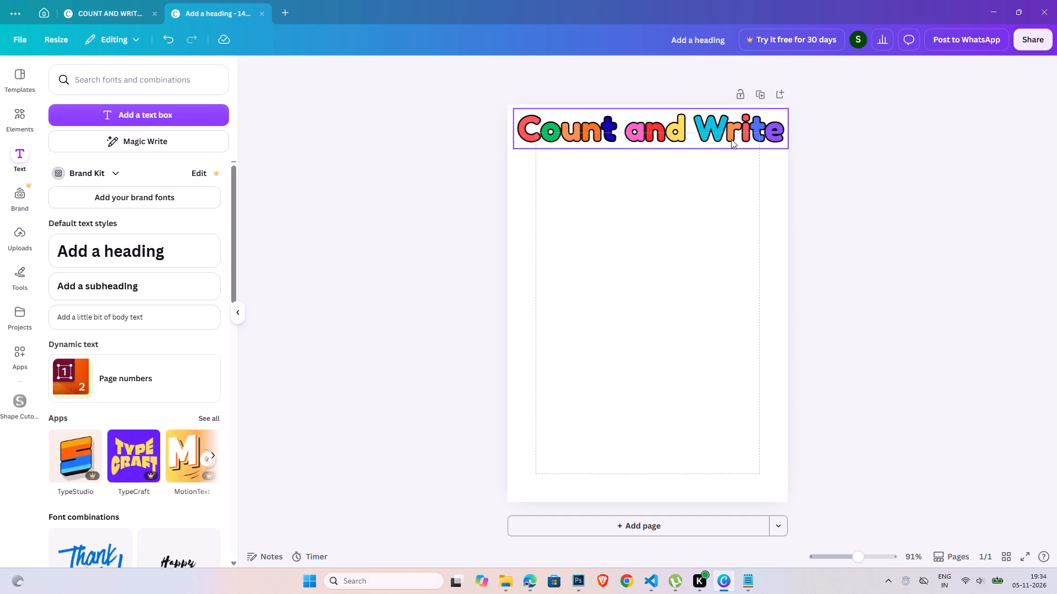
click(858, 237)
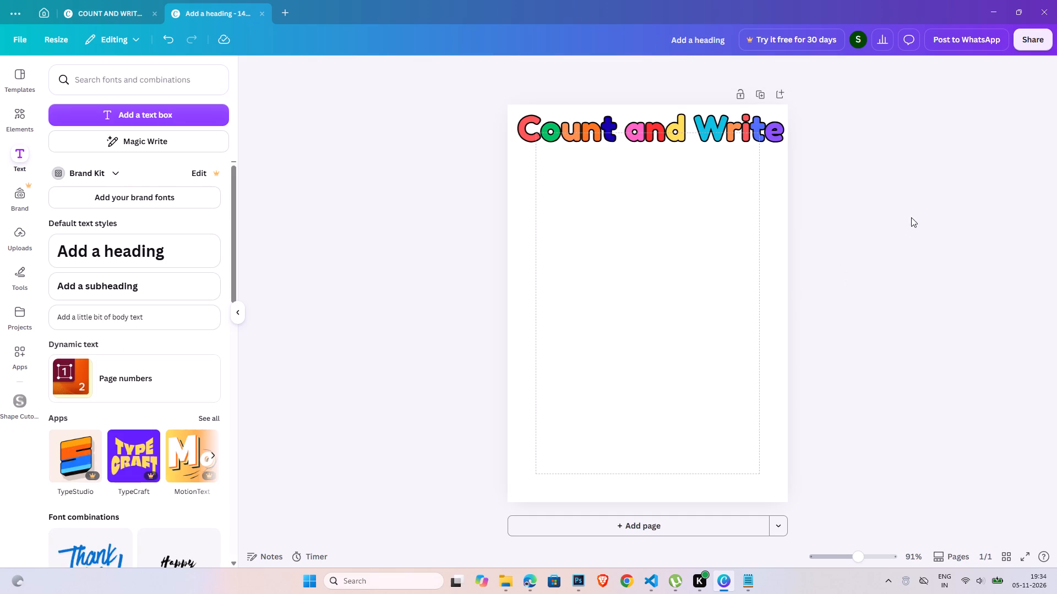
Hide the page margin guides.
click(19, 39)
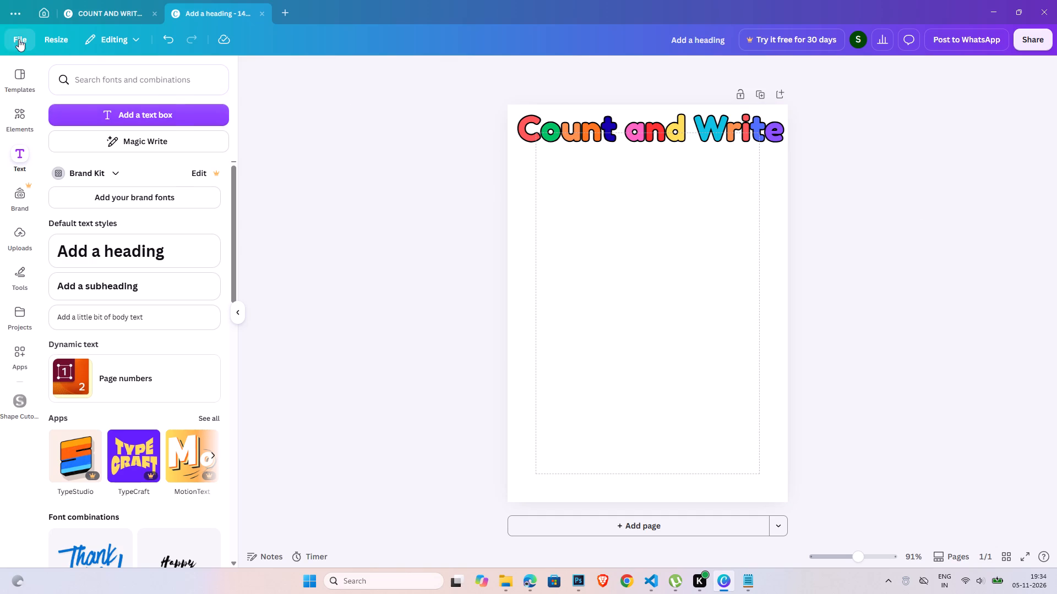
click(95, 193)
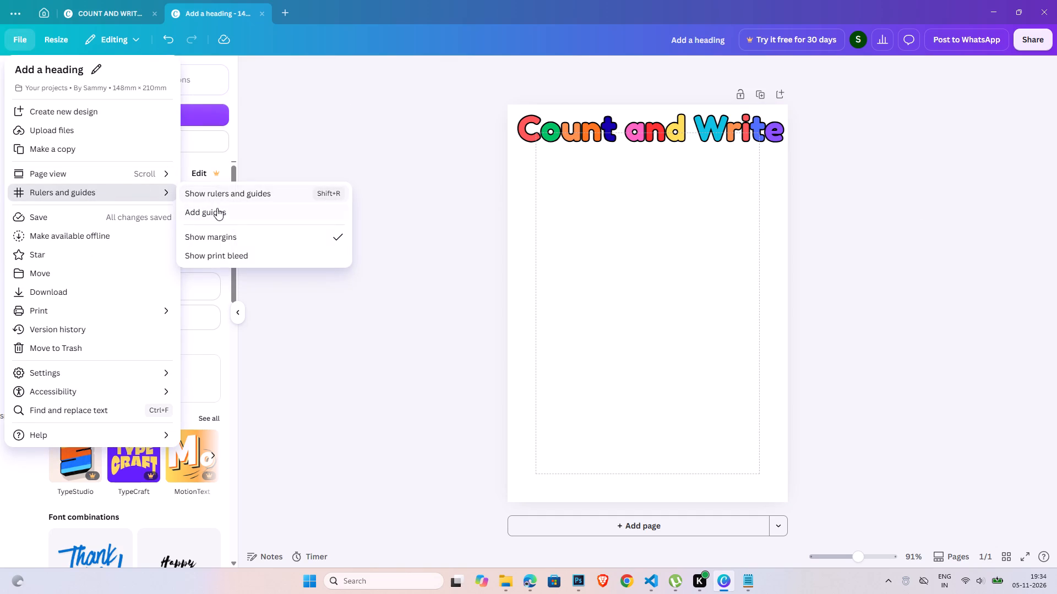
click(233, 246)
click(243, 236)
click(378, 252)
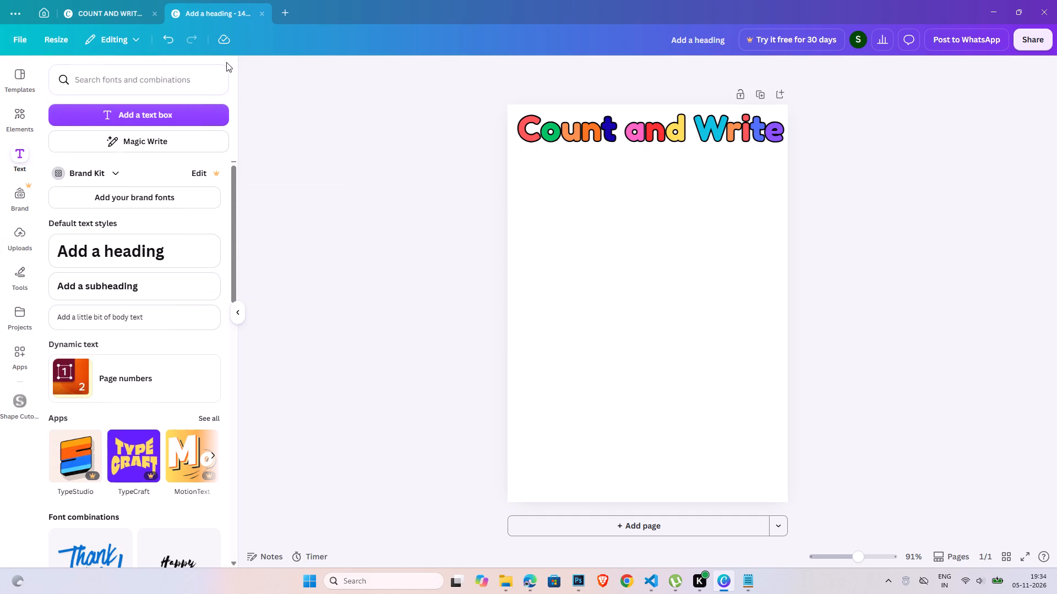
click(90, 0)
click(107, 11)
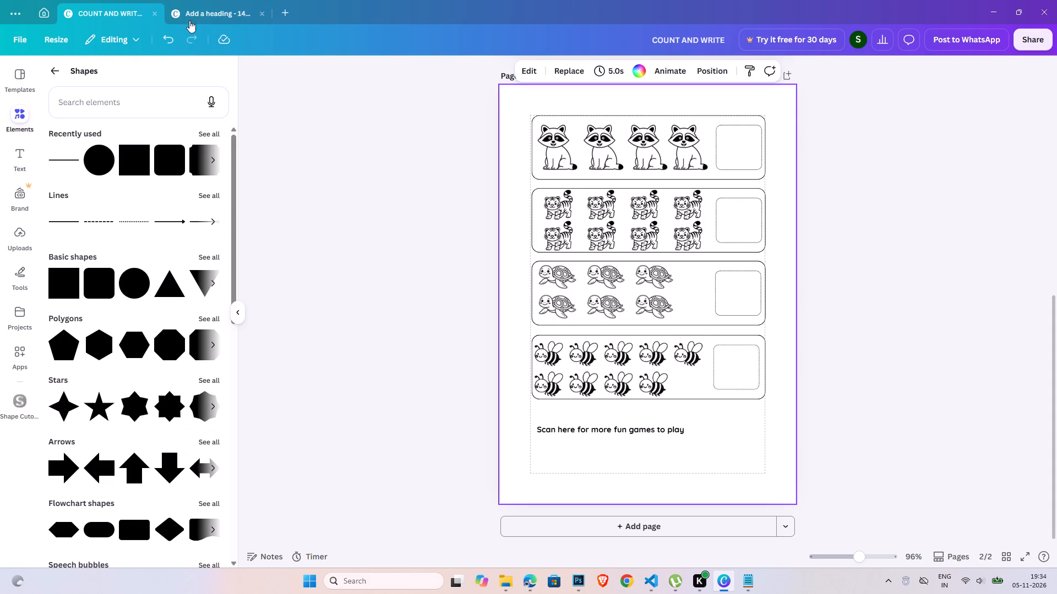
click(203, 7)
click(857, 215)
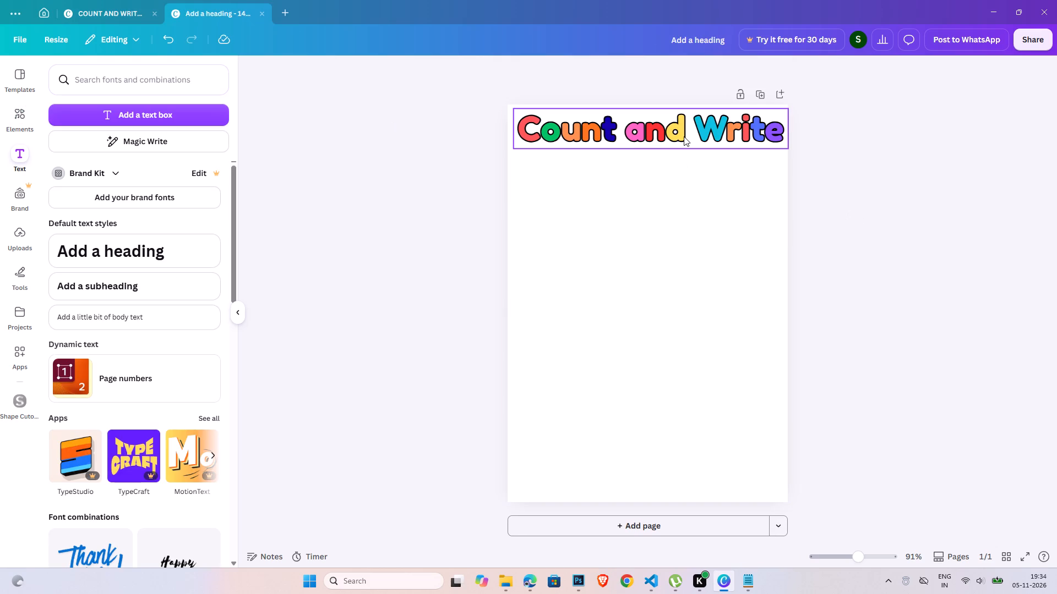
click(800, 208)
Centre the "Count and Write" heading horizontally on the page.
click(639, 139)
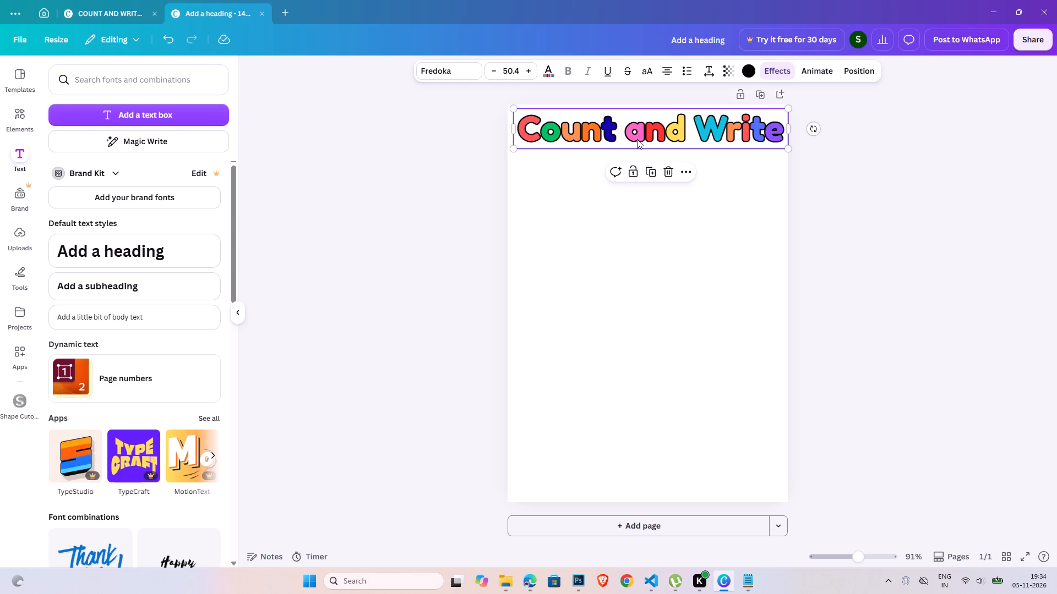
click(868, 65)
click(212, 225)
double_click(800, 237)
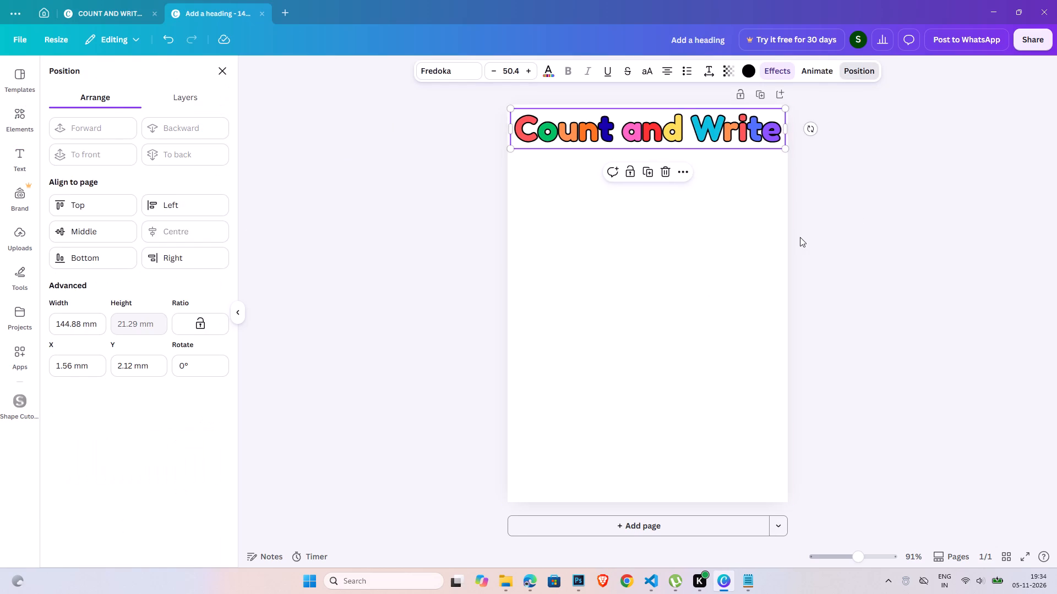
Add a rounded square below the heading and stretch it into a wide, shallow box spanning nearly the page width.
click(29, 122)
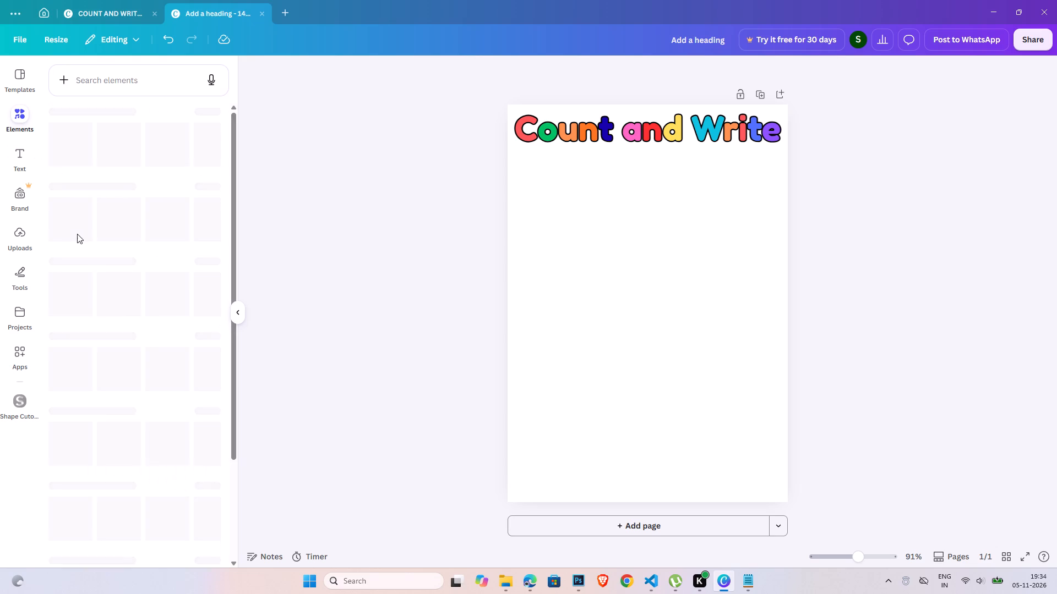
click(82, 233)
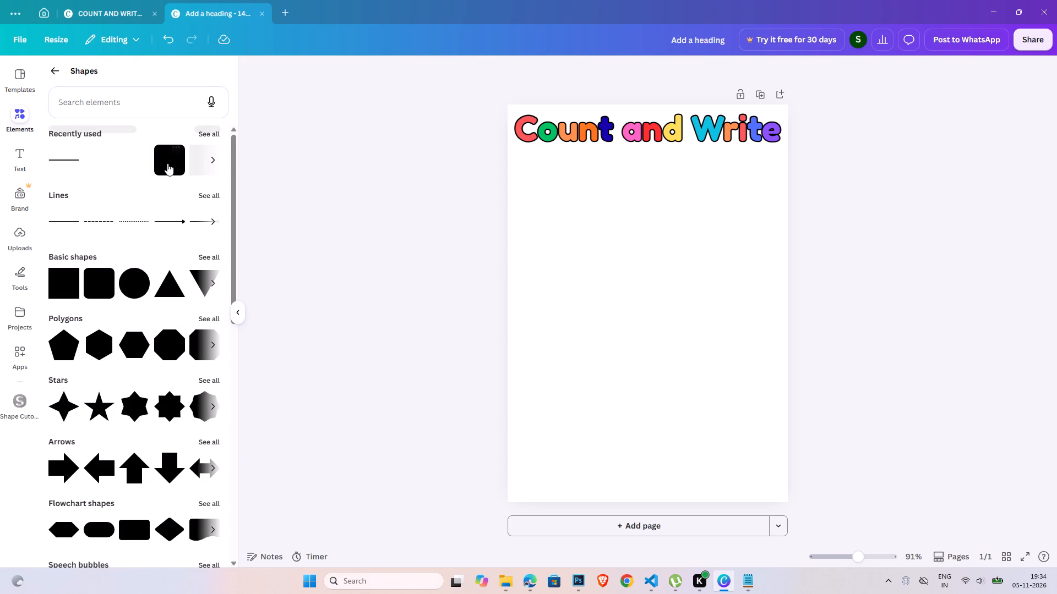
click(167, 163)
click(792, 254)
click(838, 271)
drag(618, 305, 618, 304)
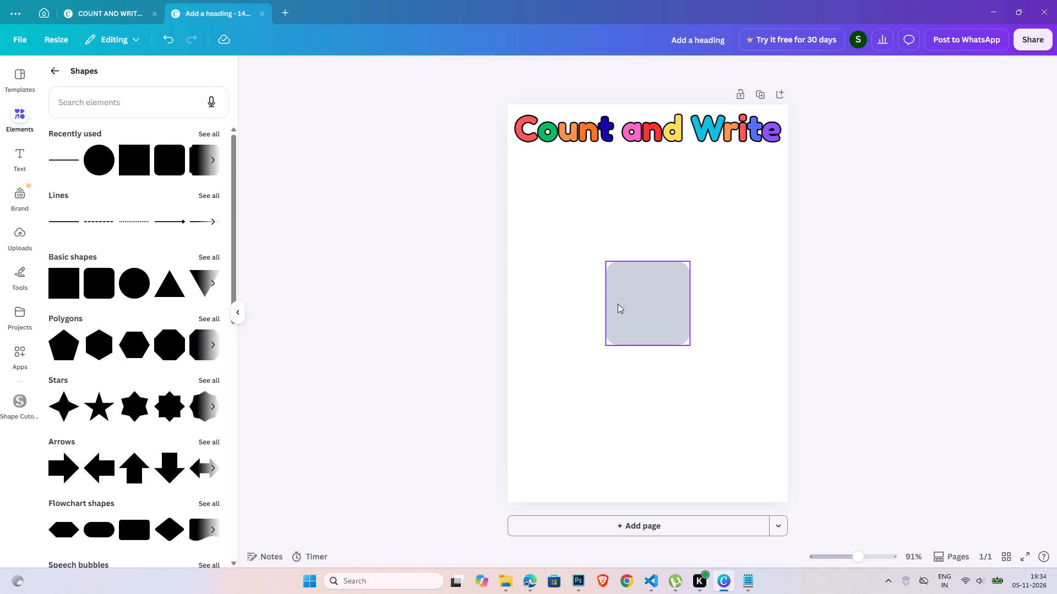
drag(618, 304, 528, 196)
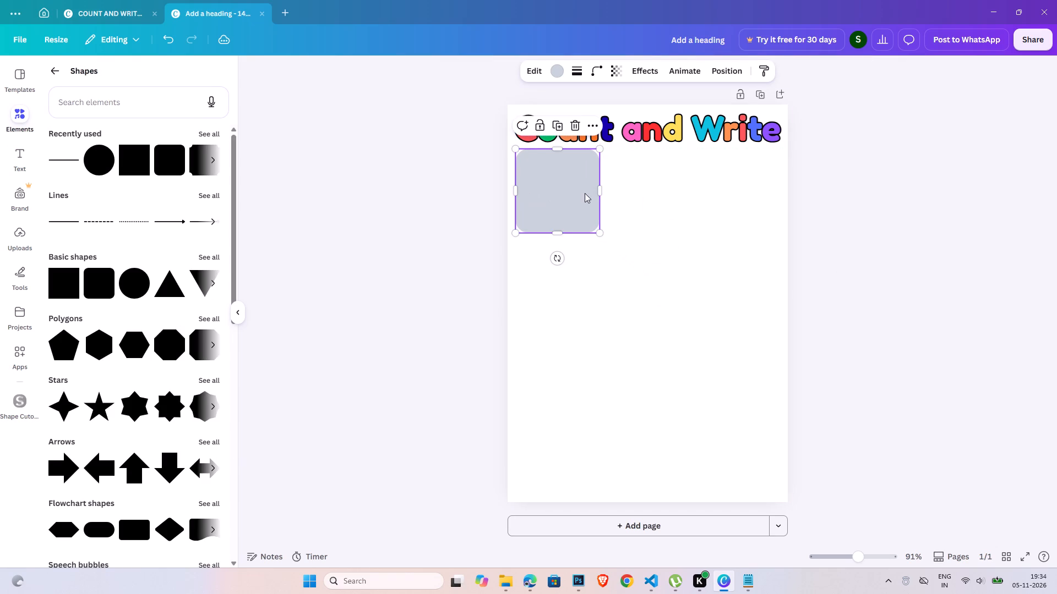
drag(603, 191, 782, 203)
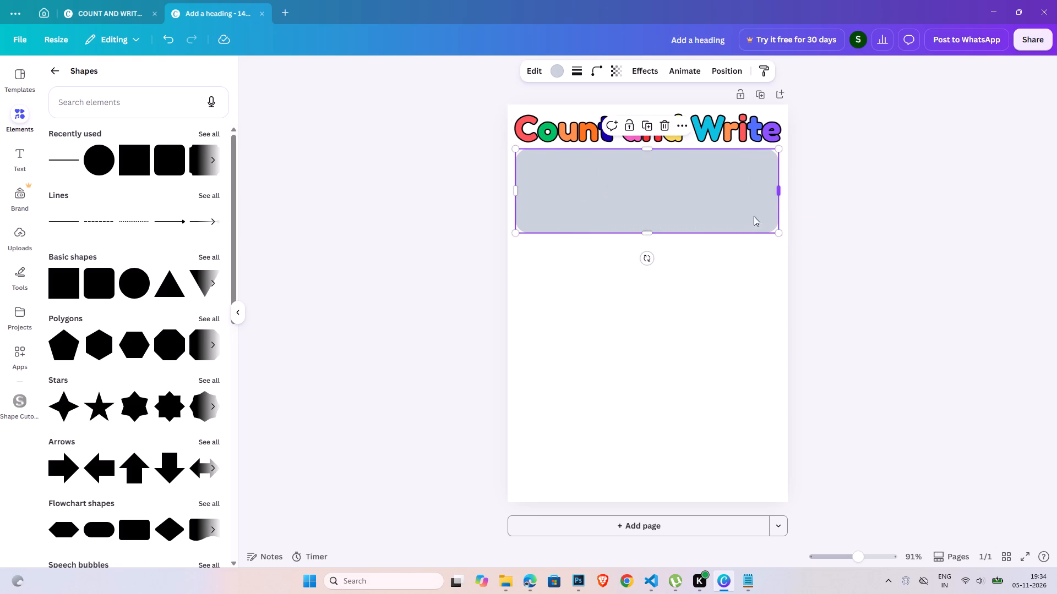
drag(701, 237, 706, 227)
click(811, 215)
Give the wide box a solid black outline with a stroke weight of 1.
click(711, 186)
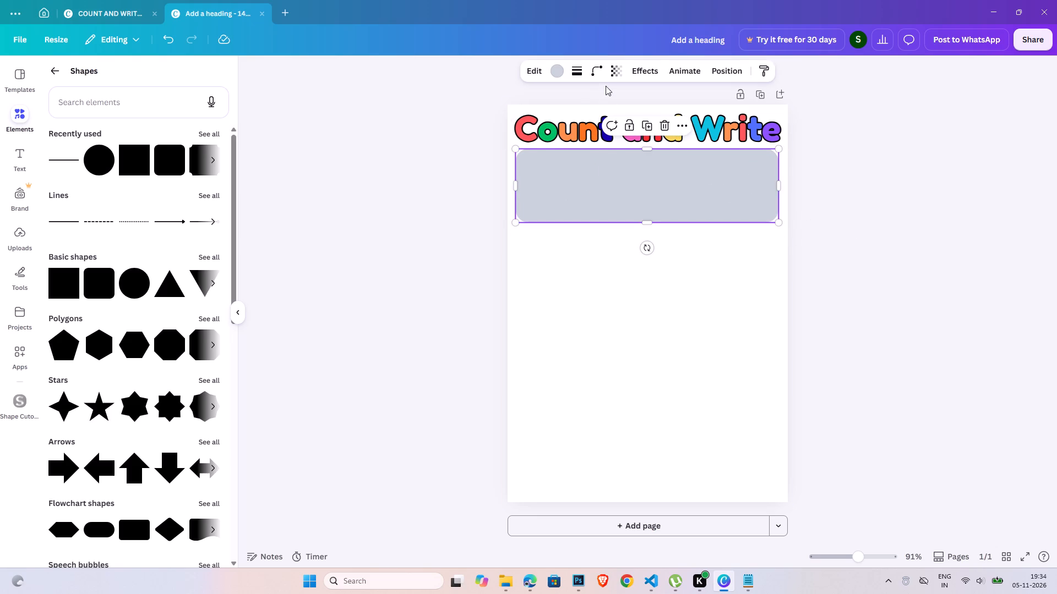
click(584, 72)
click(537, 107)
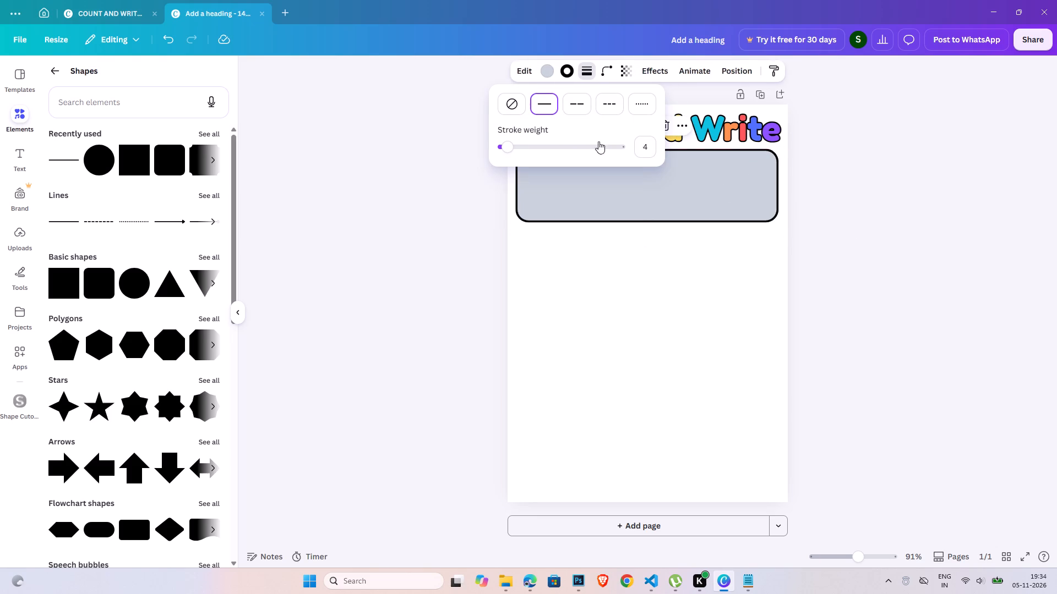
click(639, 152)
key(1)
key(Return)
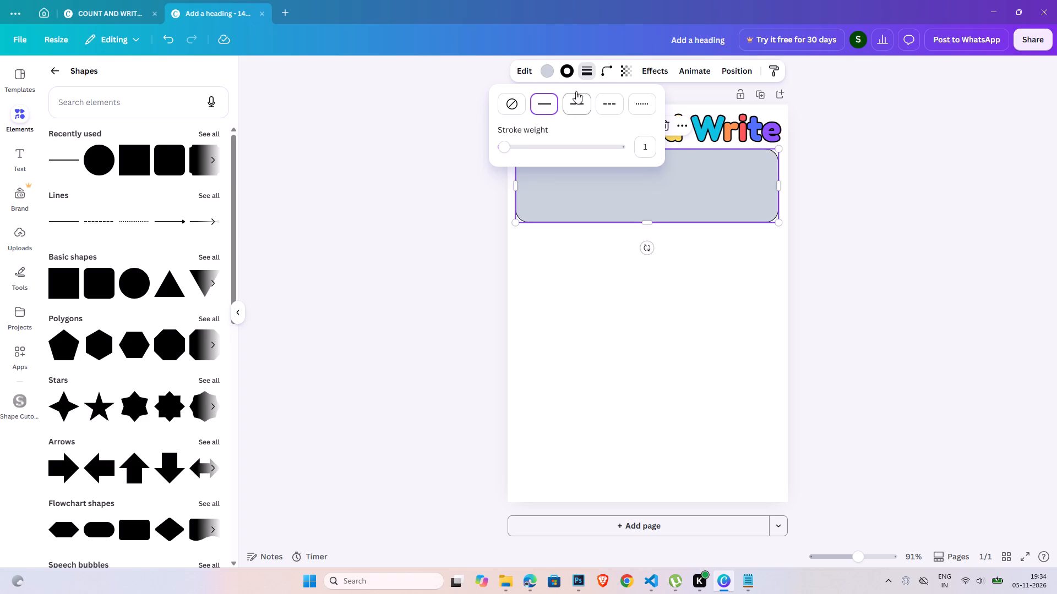
Set the wide box's corner rounding to 15.
click(607, 73)
click(653, 117)
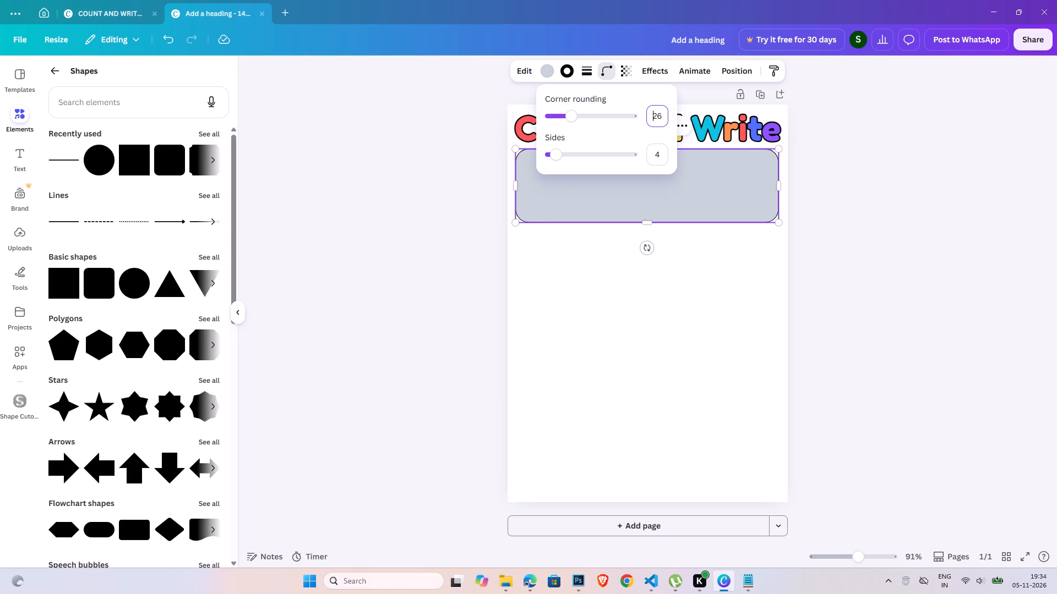
text(15)
key(Return)
Remove the grey fill from the wide box, leaving only its outline.
click(548, 75)
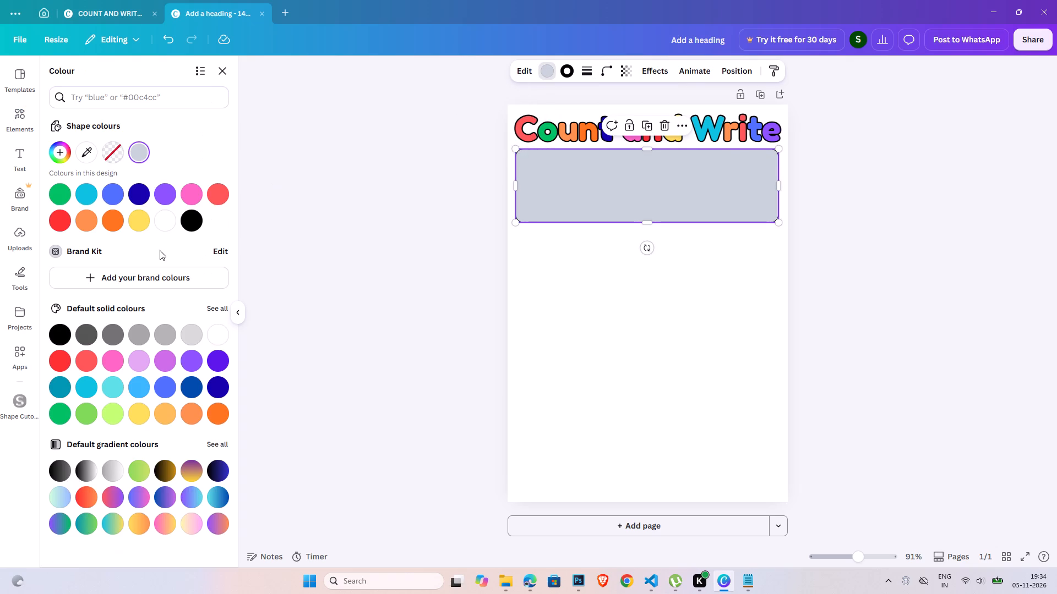
click(118, 155)
double_click(817, 273)
Add a second rounded square, resize it to about 35 × 34 mm and centre it vertically inside the wide box's right end.
click(715, 196)
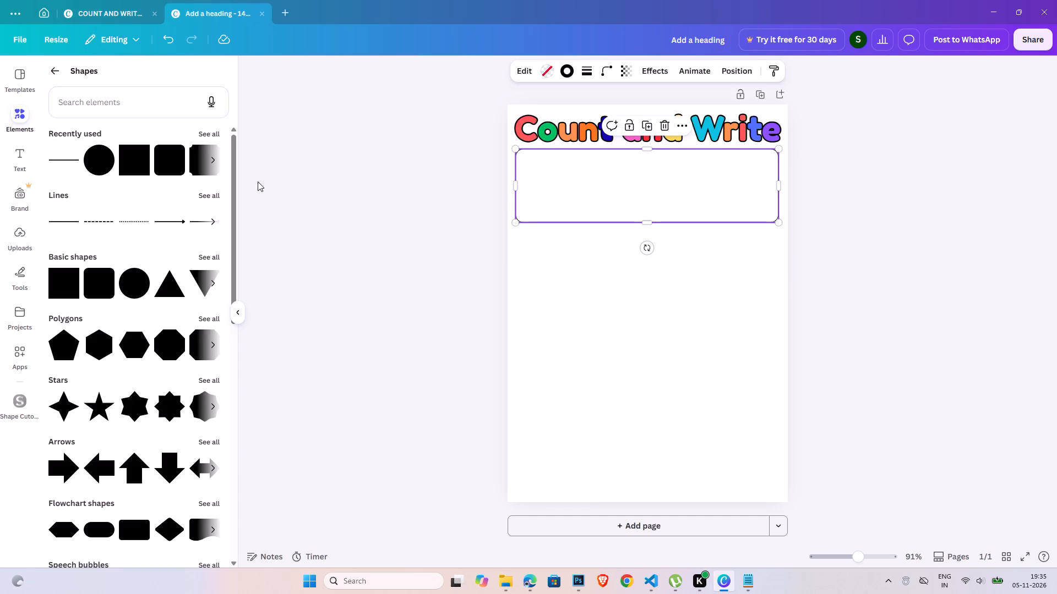
click(166, 161)
drag(804, 214, 819, 217)
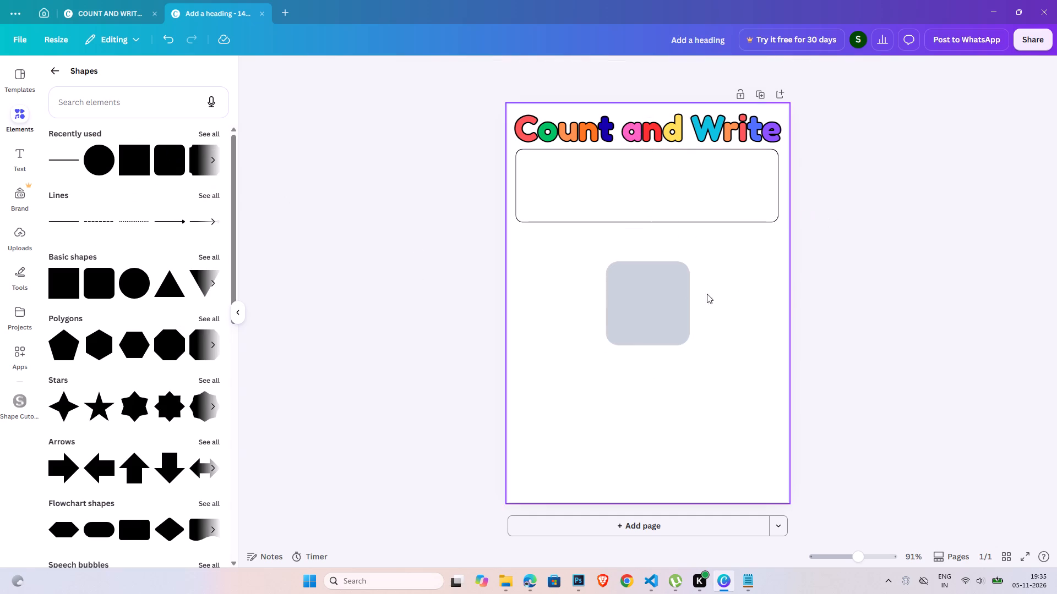
drag(664, 300, 750, 188)
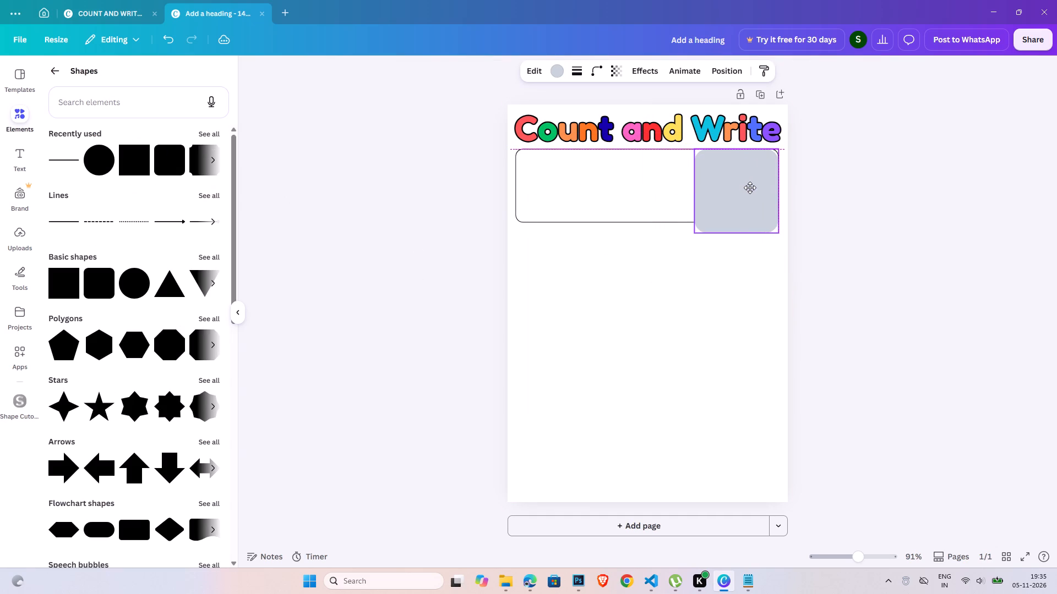
drag(750, 188, 750, 189)
drag(745, 233, 747, 215)
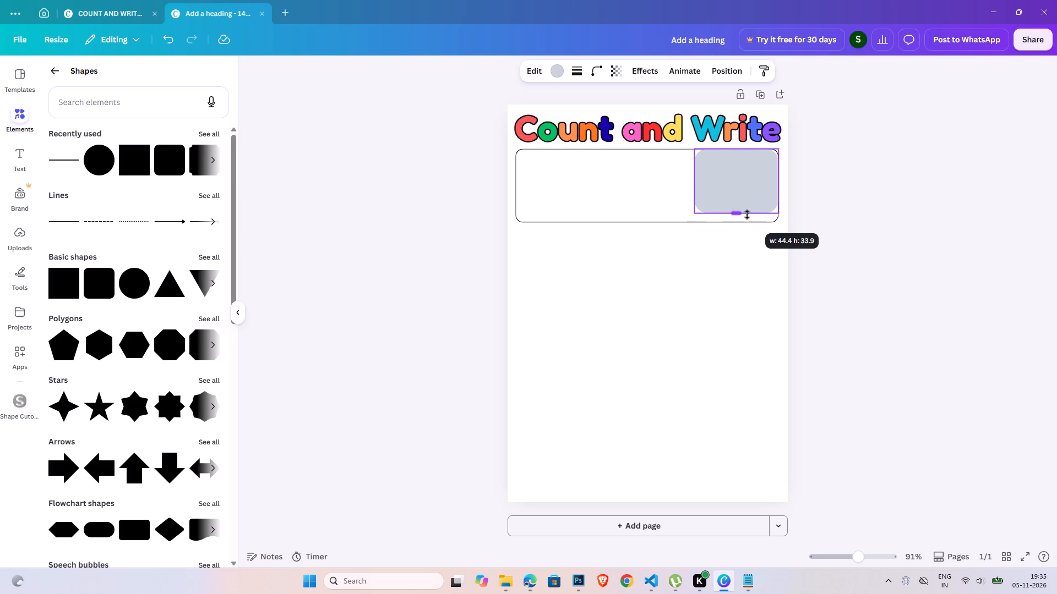
drag(747, 215, 746, 218)
drag(776, 181, 771, 182)
click(742, 146)
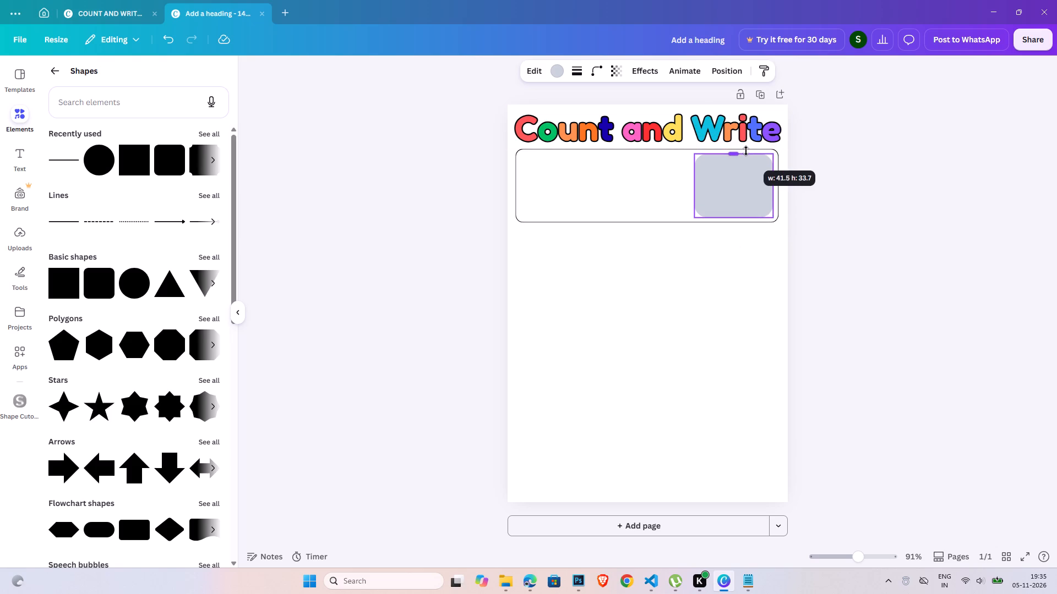
drag(696, 183, 708, 181)
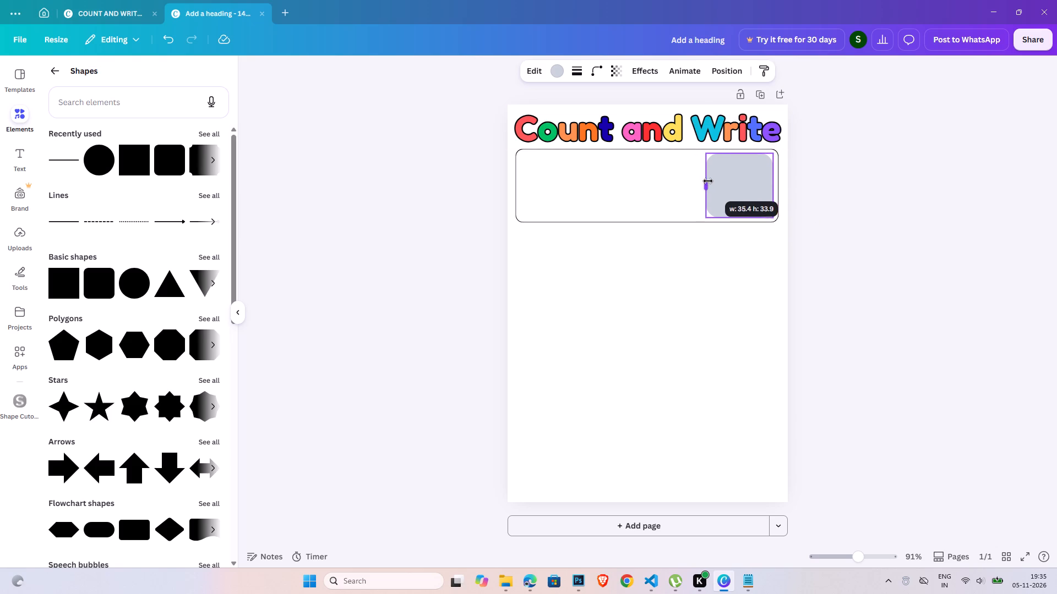
drag(708, 181, 709, 181)
click(742, 184)
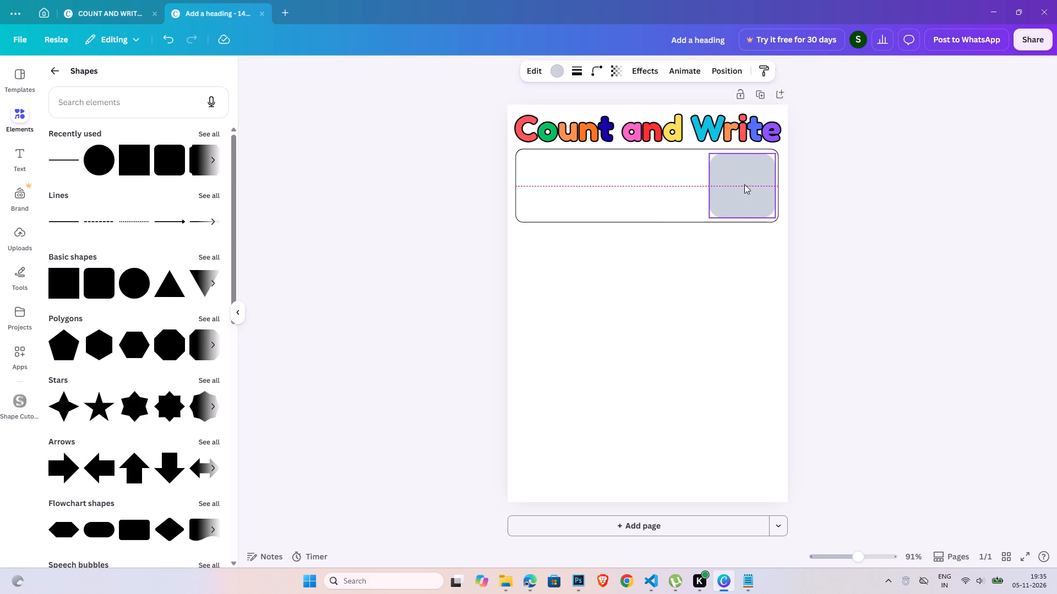
click(820, 219)
Give the small answer box a black outline with a stroke weight of 1.
click(722, 188)
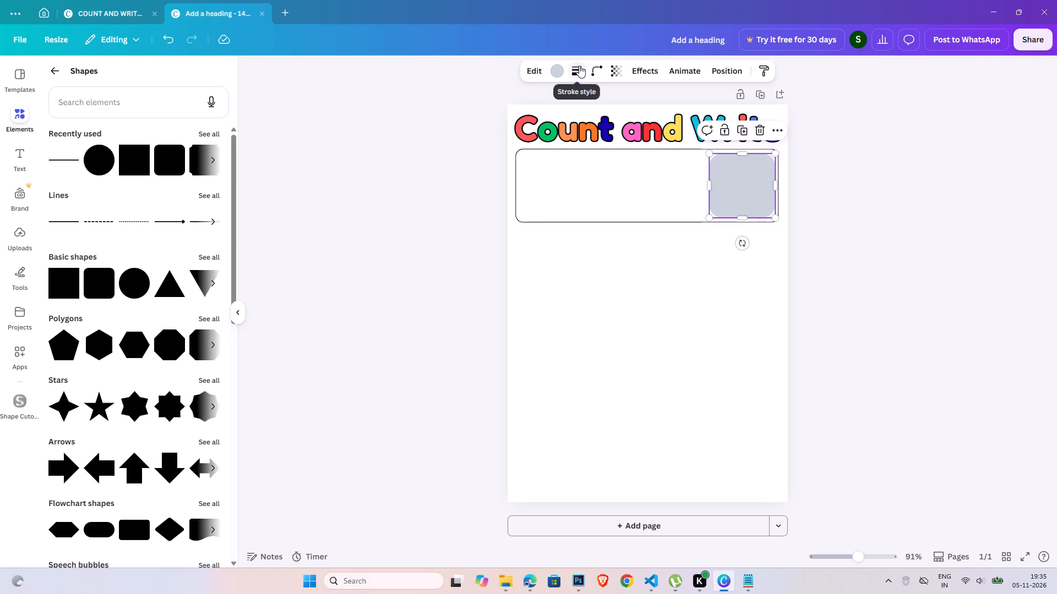
click(579, 65)
click(547, 104)
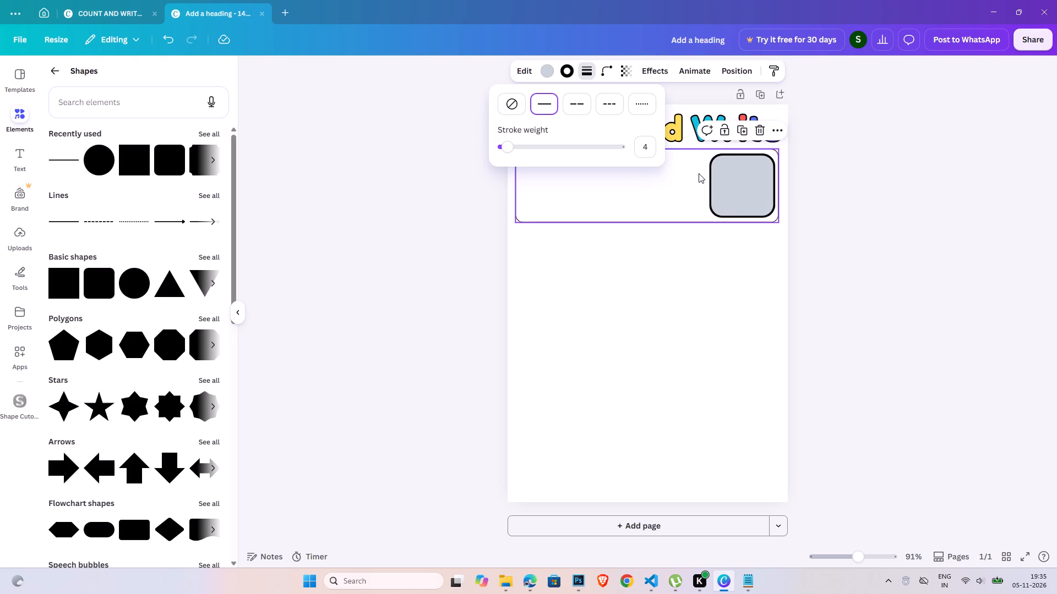
double_click(650, 147)
key(1)
key(Return)
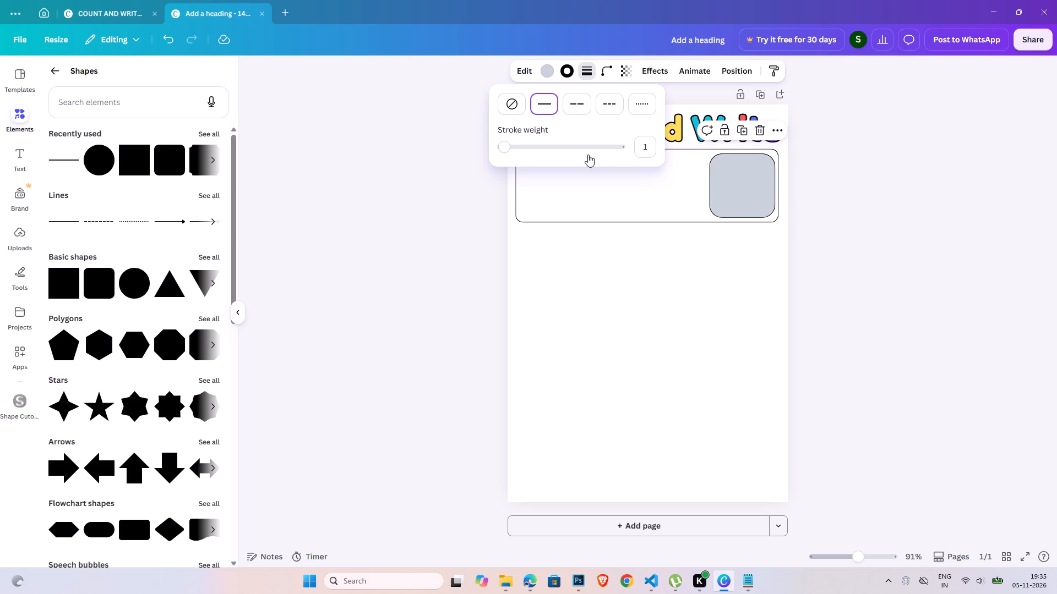
Remove the grey fill from the small answer box.
click(542, 75)
click(110, 150)
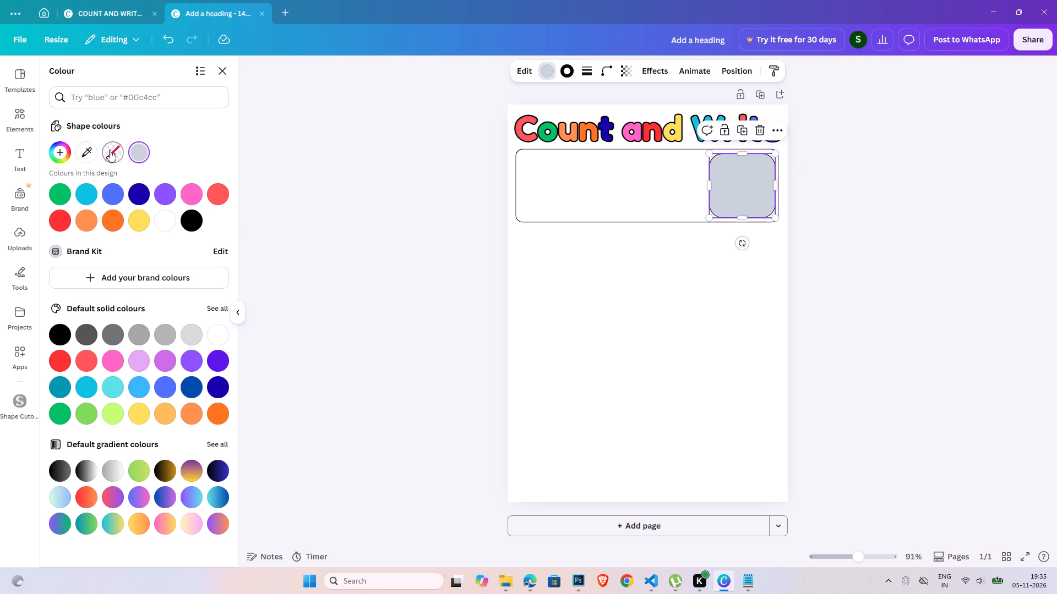
Change the small answer box's outline to the dotted stroke style.
click(588, 61)
click(579, 68)
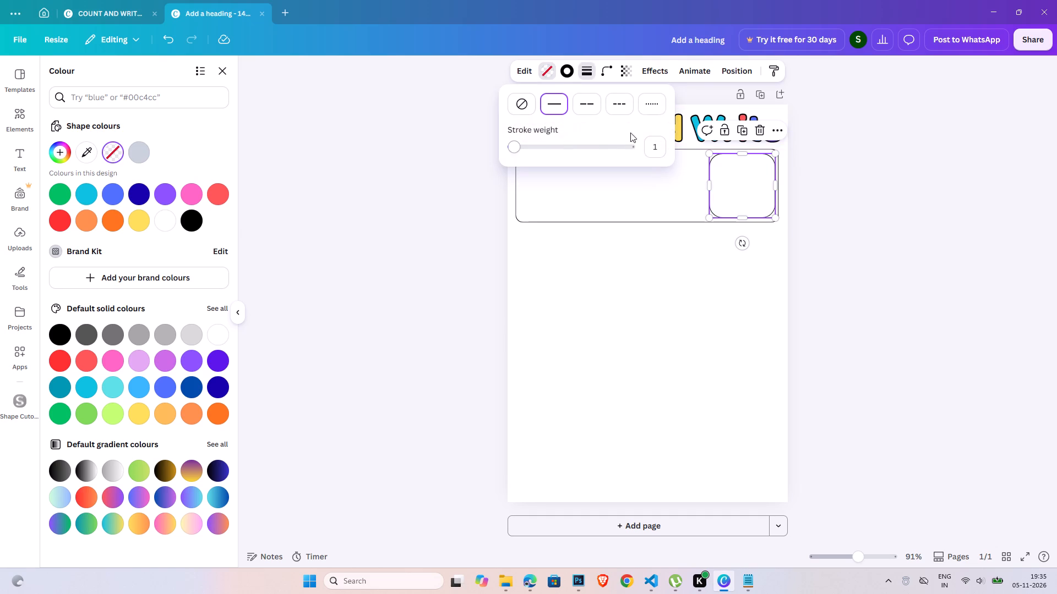
click(660, 111)
double_click(1056, 296)
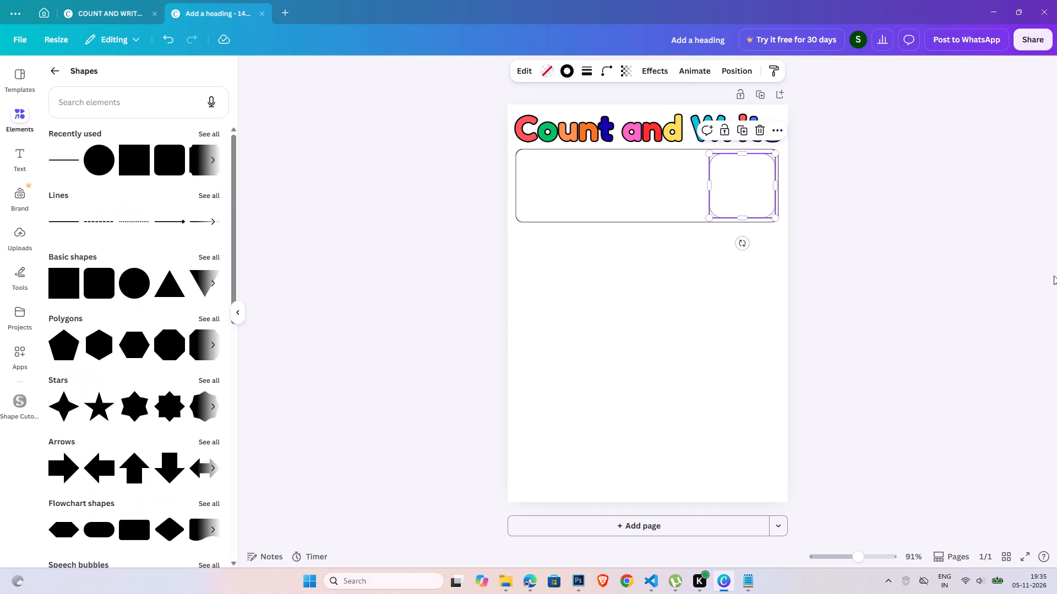
click(1054, 276)
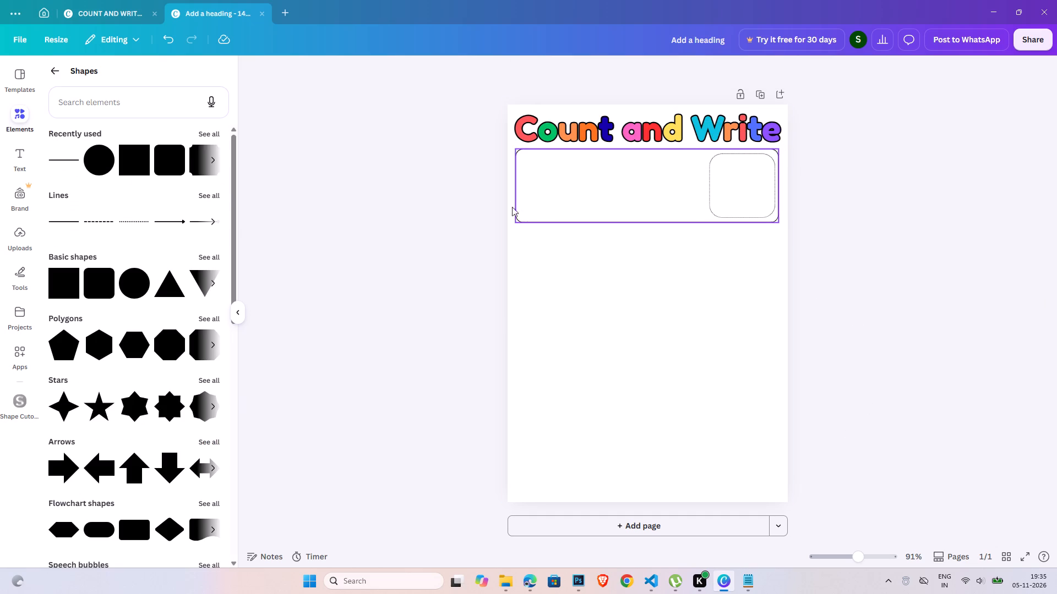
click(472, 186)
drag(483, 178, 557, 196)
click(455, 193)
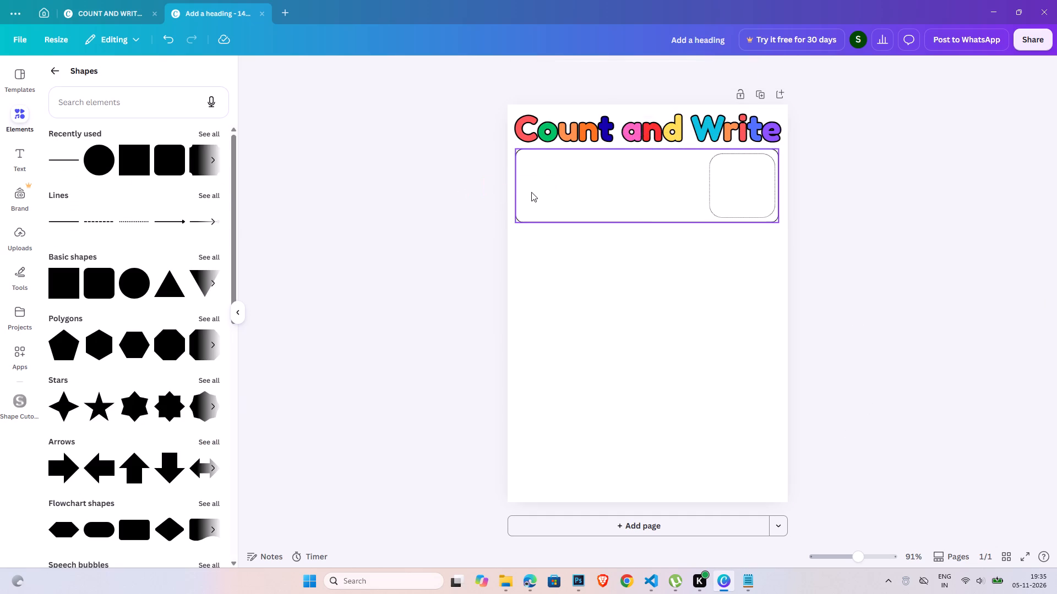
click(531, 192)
Add a heading text box to the page and replace its text with "Add Photo Here".
click(19, 150)
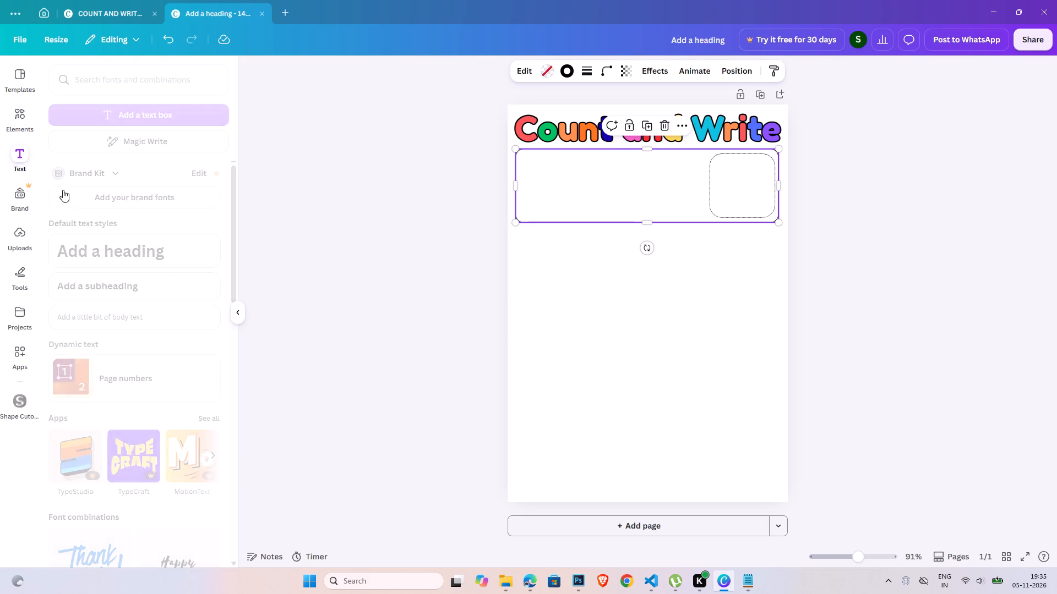
click(118, 249)
triple_click(672, 248)
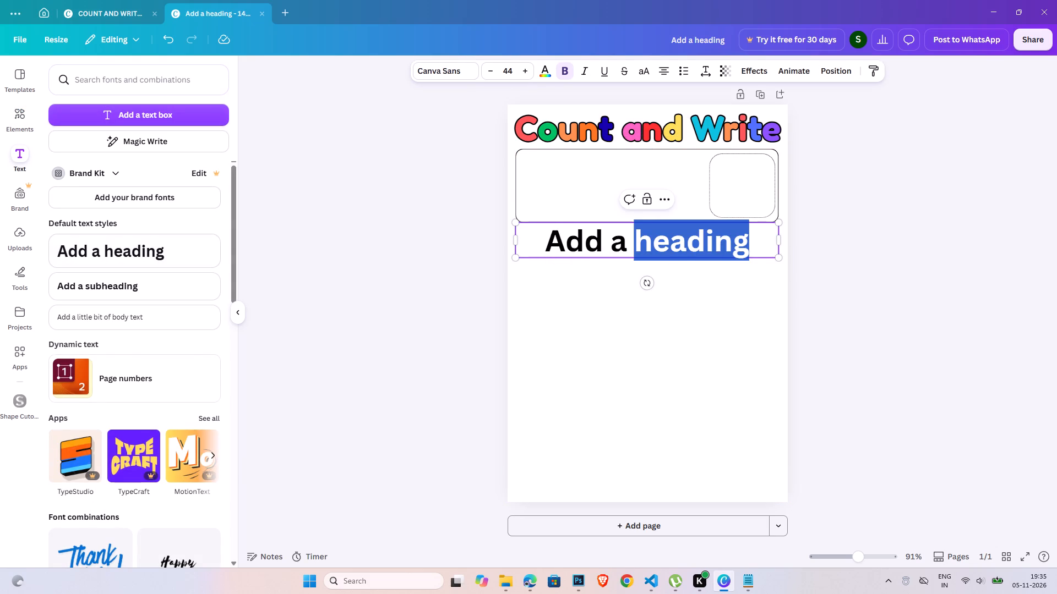
text(Add)
key(space)
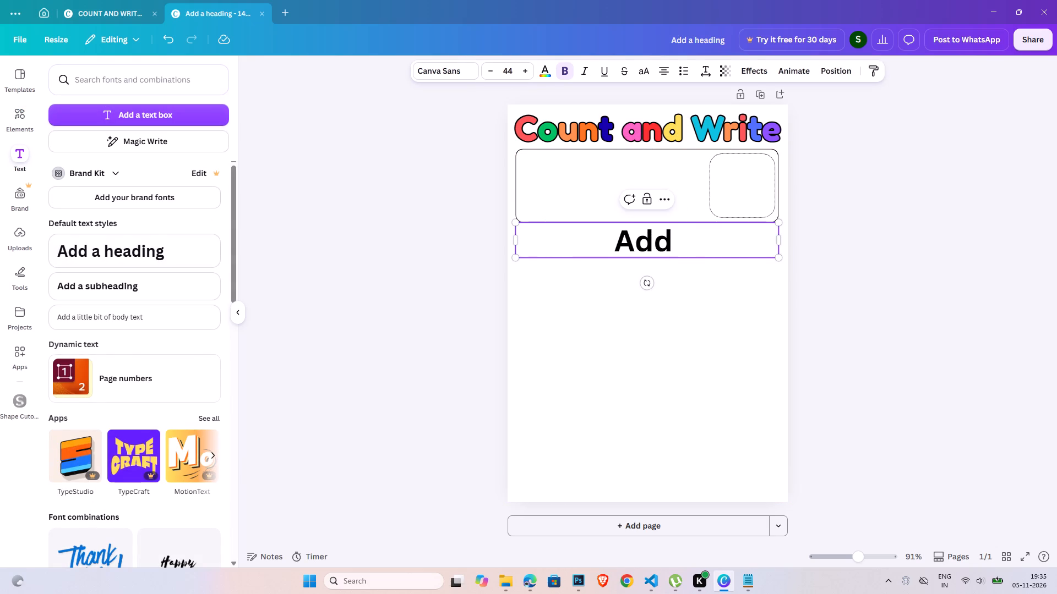
text(Ph)
text(oto)
key(space)
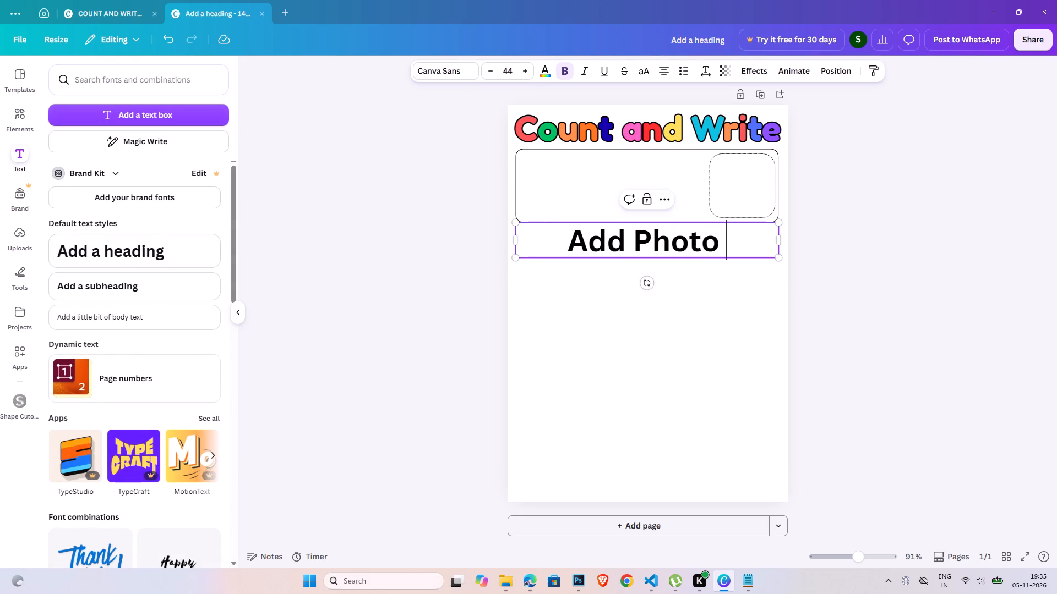
text(Here)
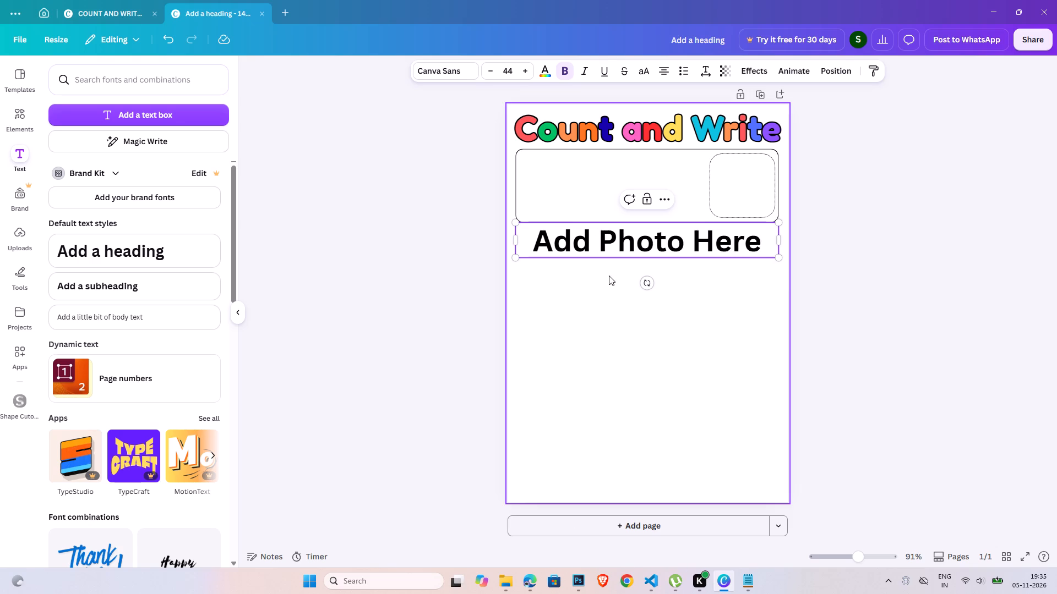
click(832, 281)
Scale down the "Add Photo Here" text and place it inside the wide box, beside the small answer box.
click(738, 248)
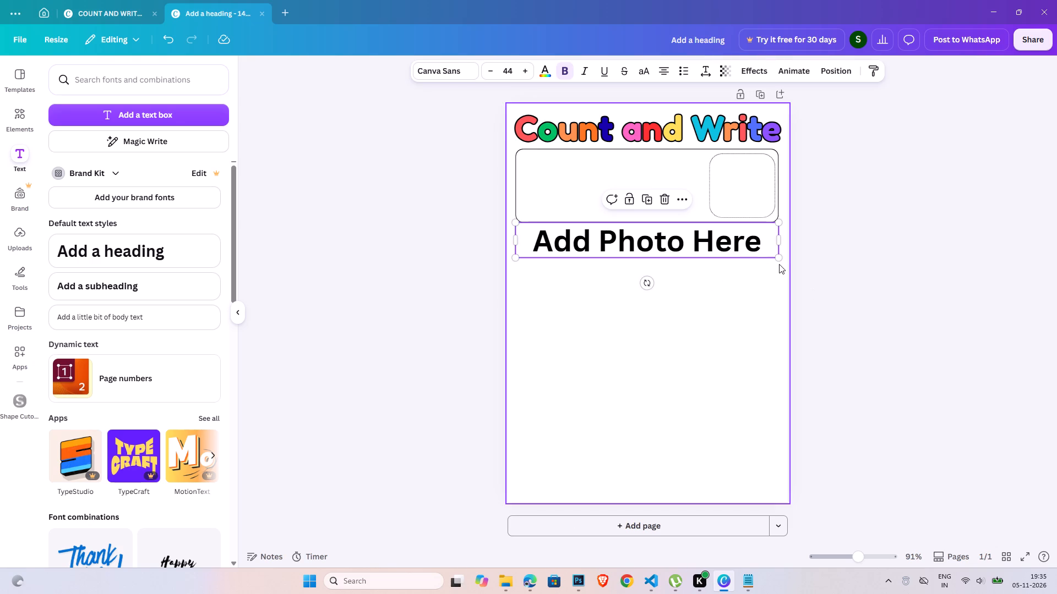
drag(782, 258, 719, 248)
click(844, 263)
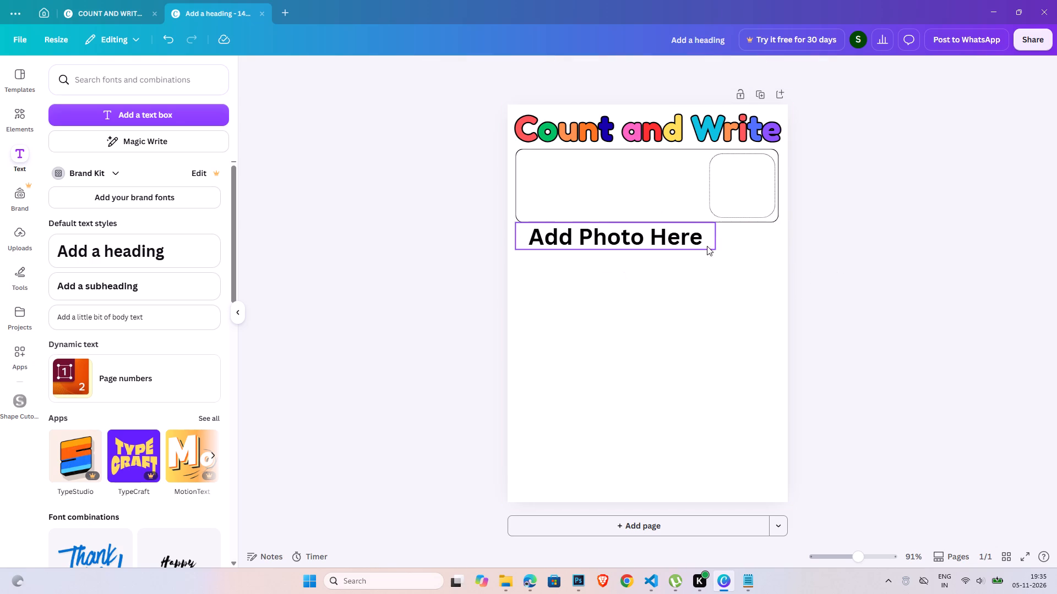
drag(688, 241, 691, 188)
drag(721, 172, 711, 174)
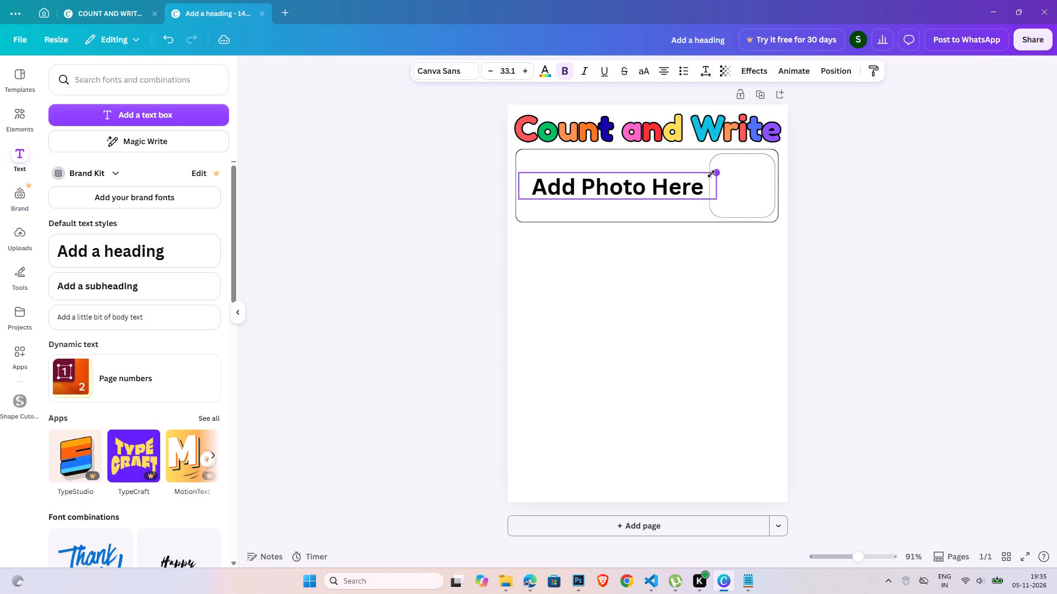
drag(711, 174, 707, 174)
click(893, 227)
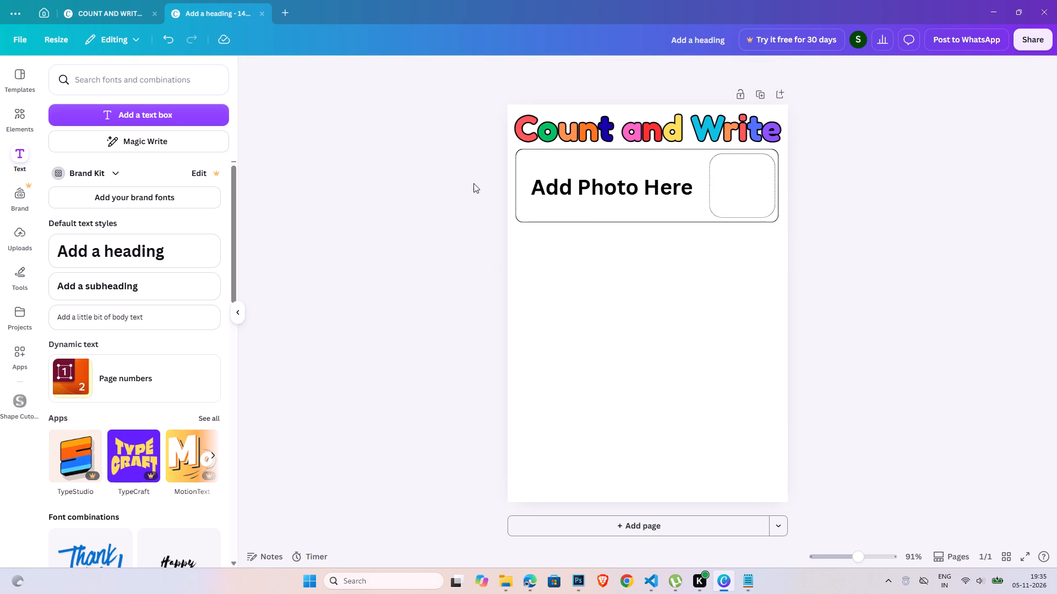
Duplicate the complete "Add Photo Here" row three times and stack the copies evenly below the first row.
drag(473, 181, 861, 218)
key(ctrl+c)
key(ctrl+v)
drag(713, 218, 690, 260)
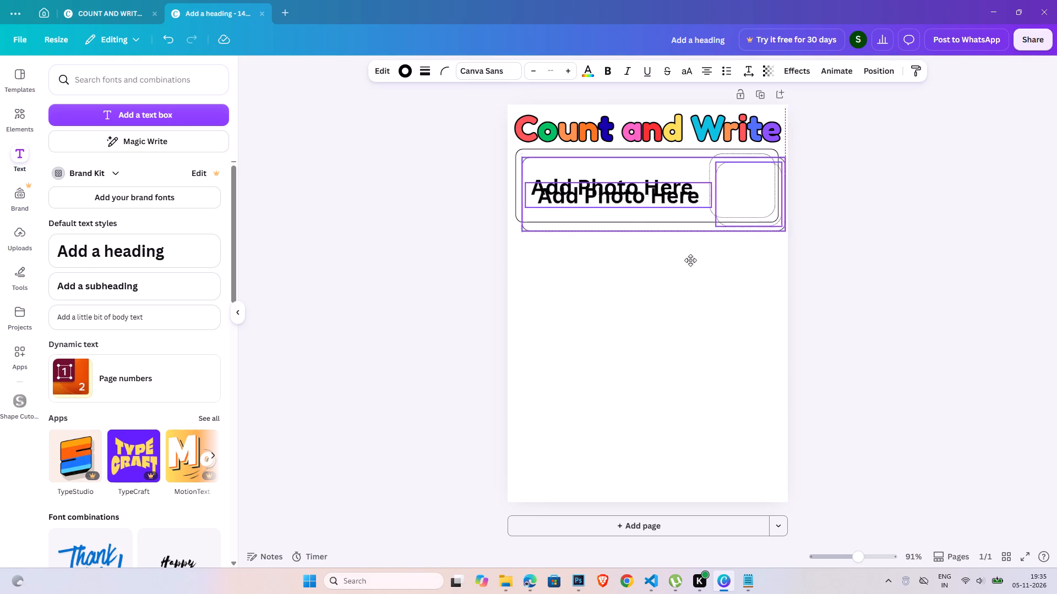
drag(690, 260, 705, 293)
key(ctrl+c)
key(ctrl+v)
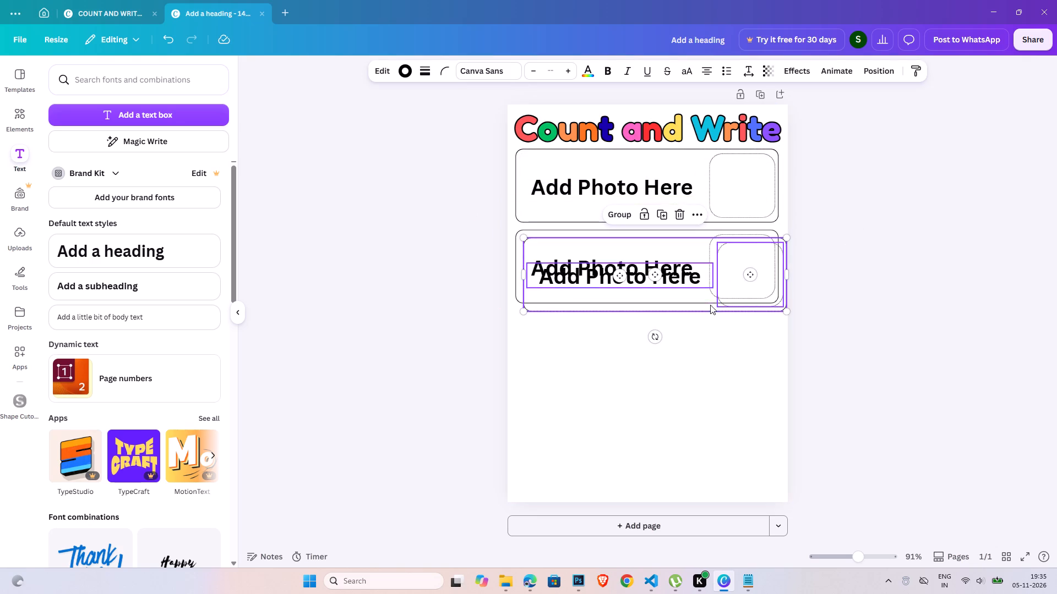
drag(708, 302, 695, 373)
key(ctrl+c)
key(ctrl+v)
drag(700, 376, 682, 449)
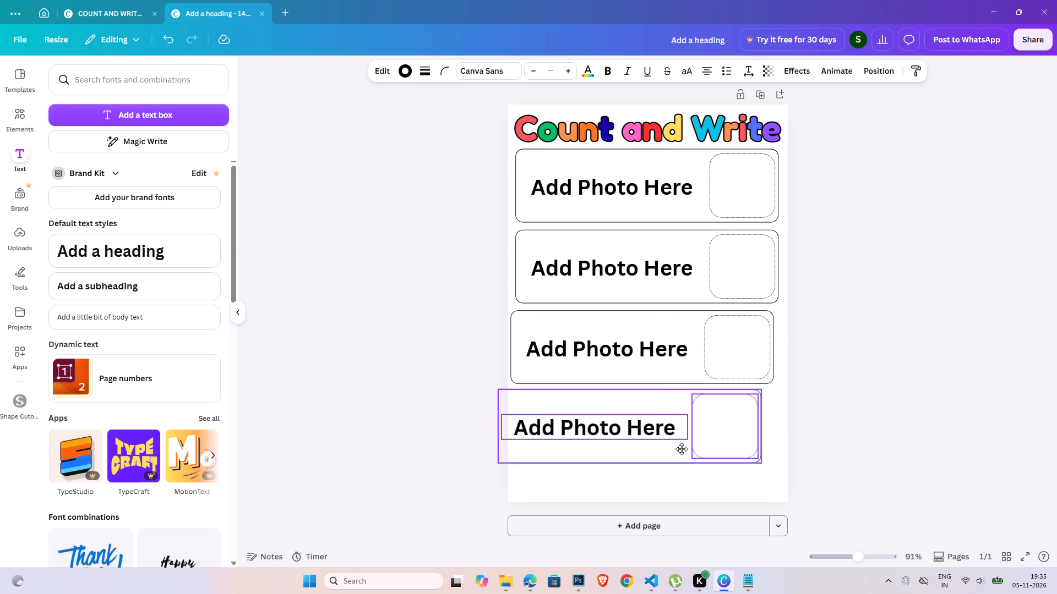
drag(682, 449, 691, 449)
click(869, 417)
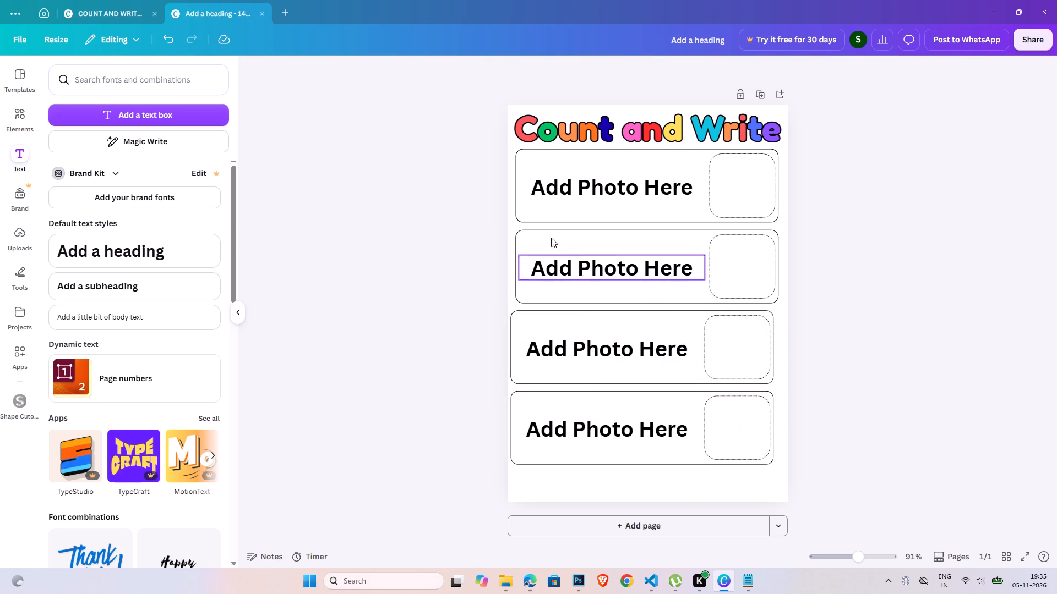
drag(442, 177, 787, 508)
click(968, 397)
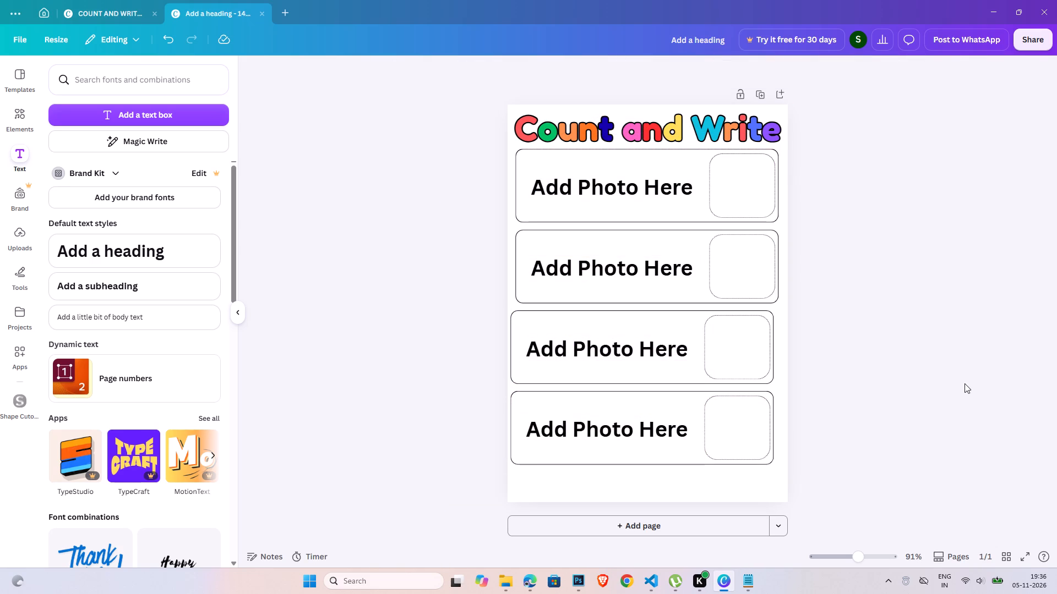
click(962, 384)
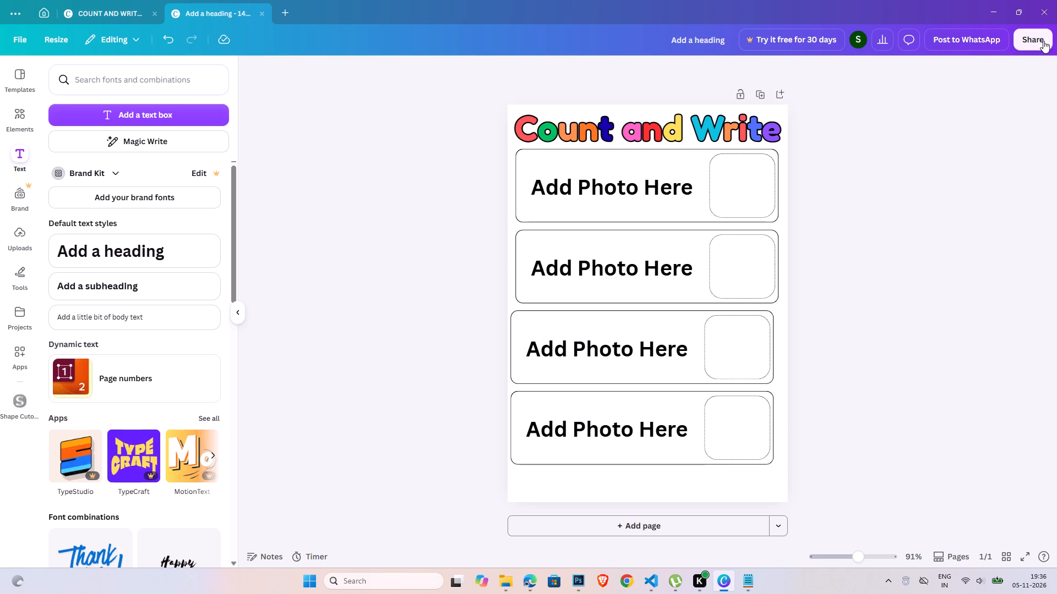
Download the page as a PNG and save it in the Downloads folder under the name "Test".
click(1042, 41)
click(869, 300)
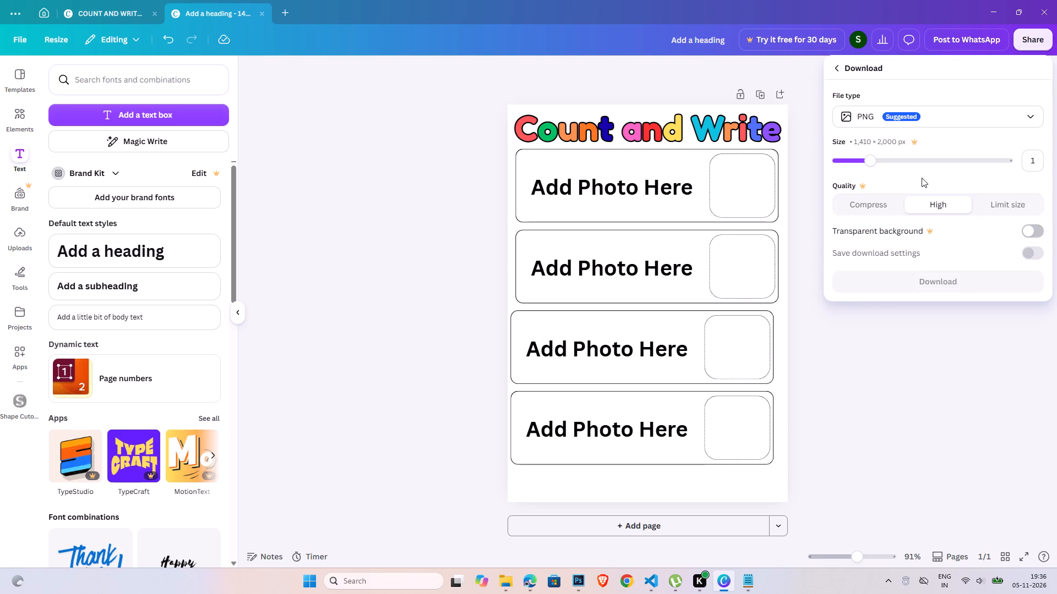
click(922, 278)
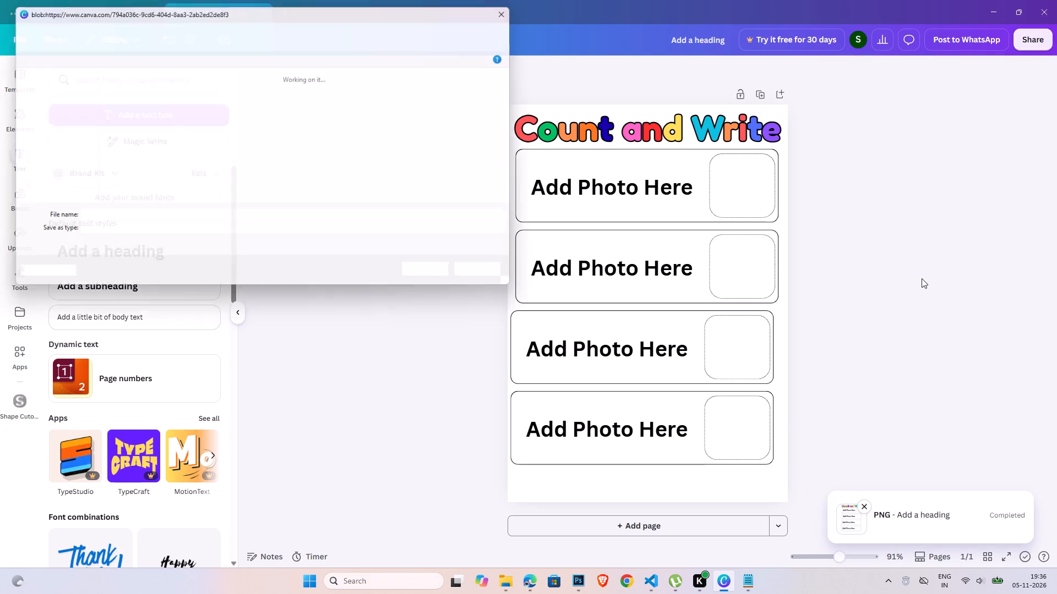
triple_click(167, 219)
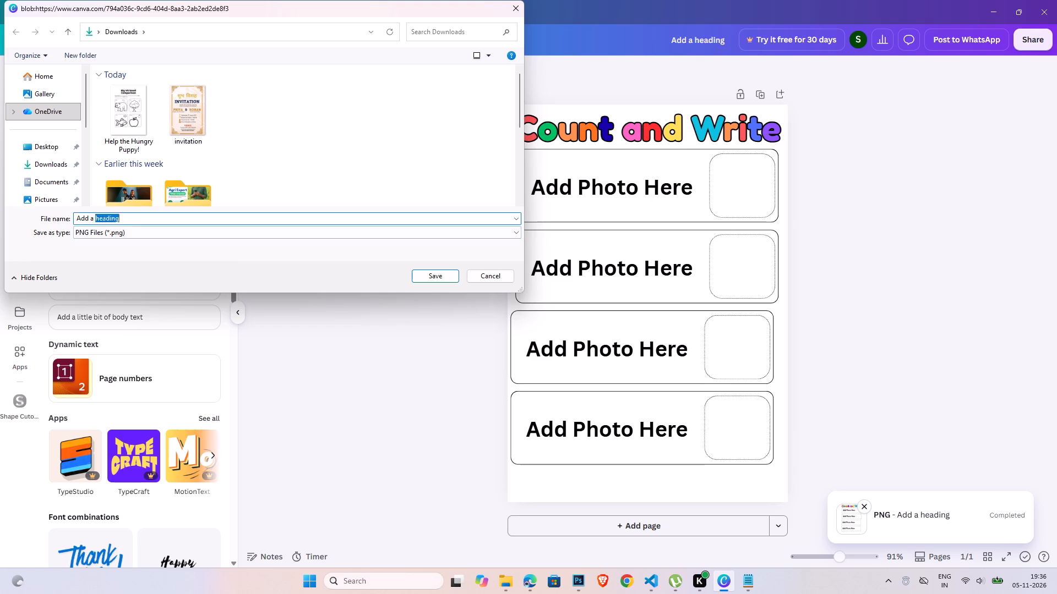
key(ctrl+a)
text(Test)
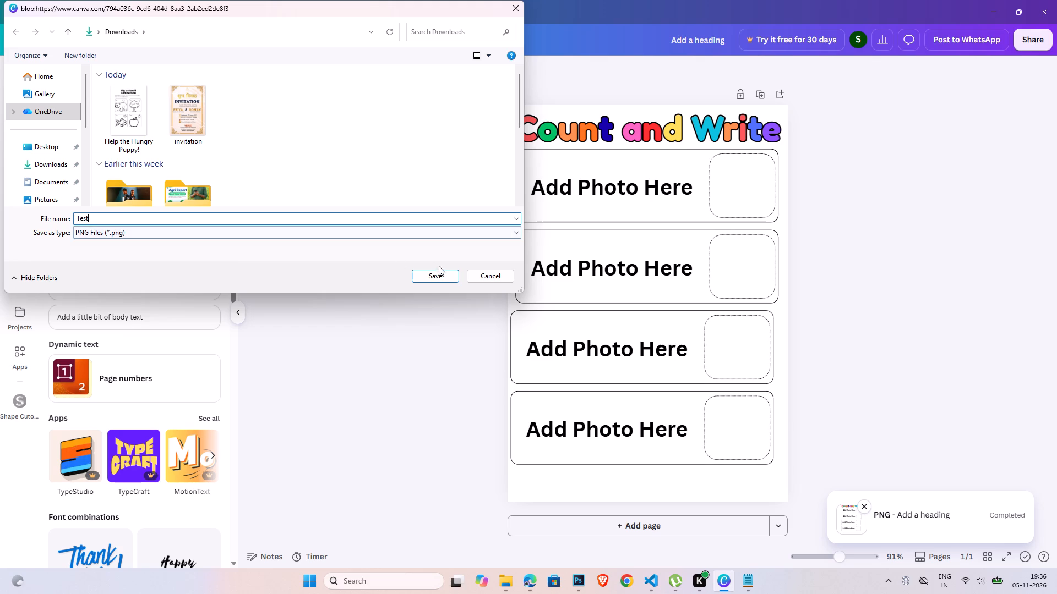
click(439, 272)
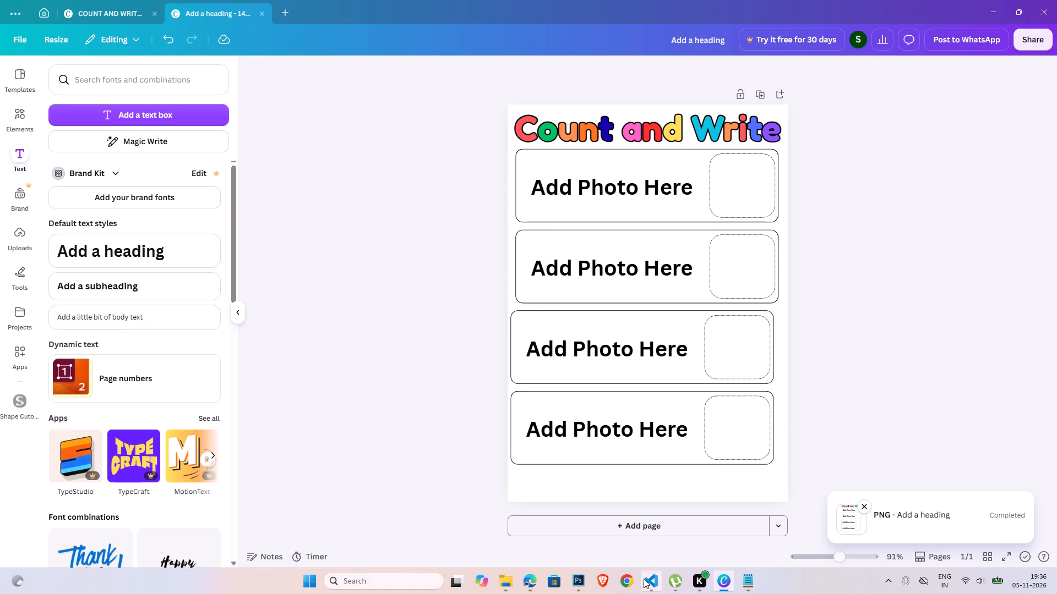